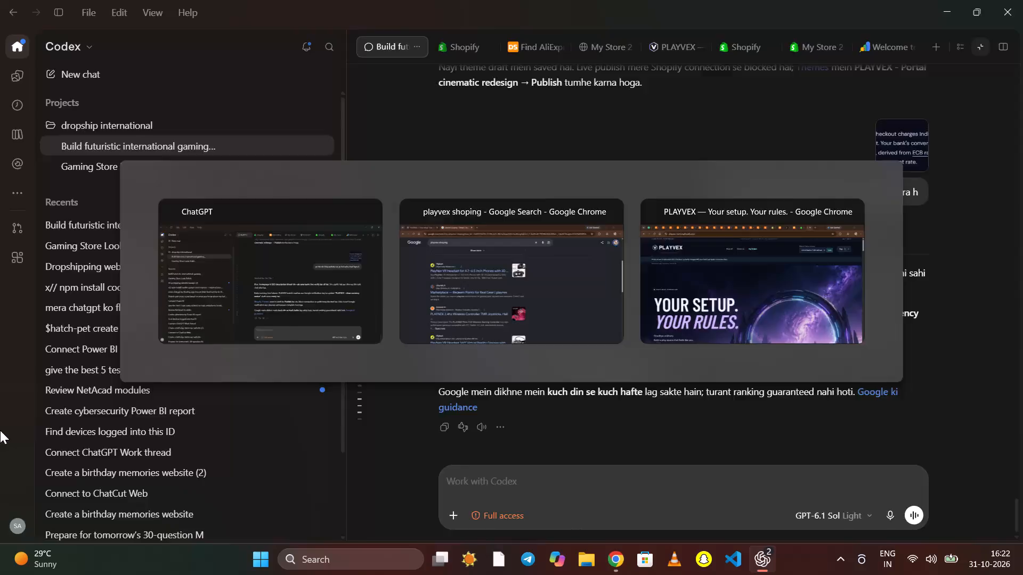
Switch to the browser window with the PLAYVEX store and close the storefront and General profile shipping settings pages.
key(alt+Tab)
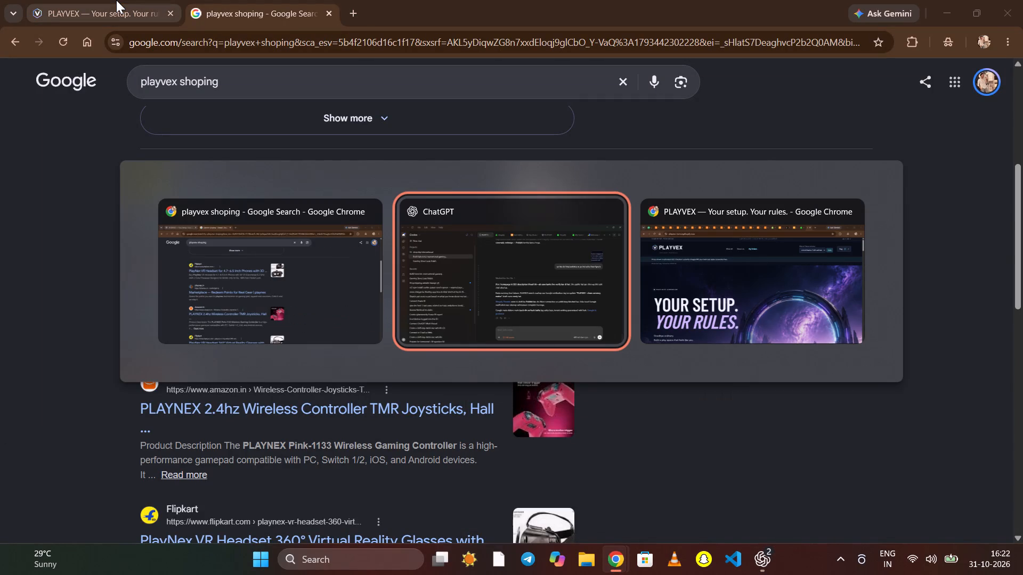
key(alt+Tab)
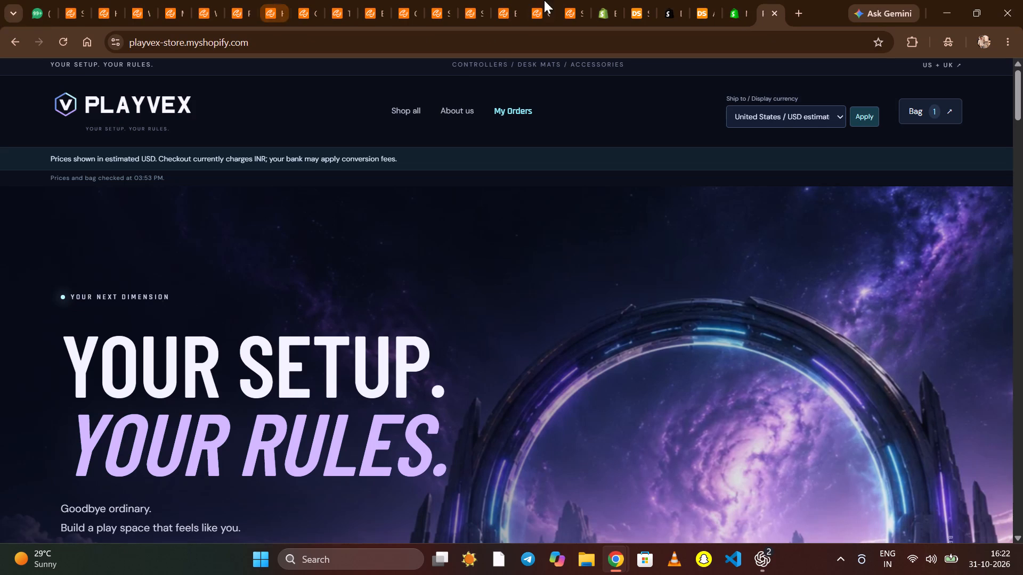
click(778, 10)
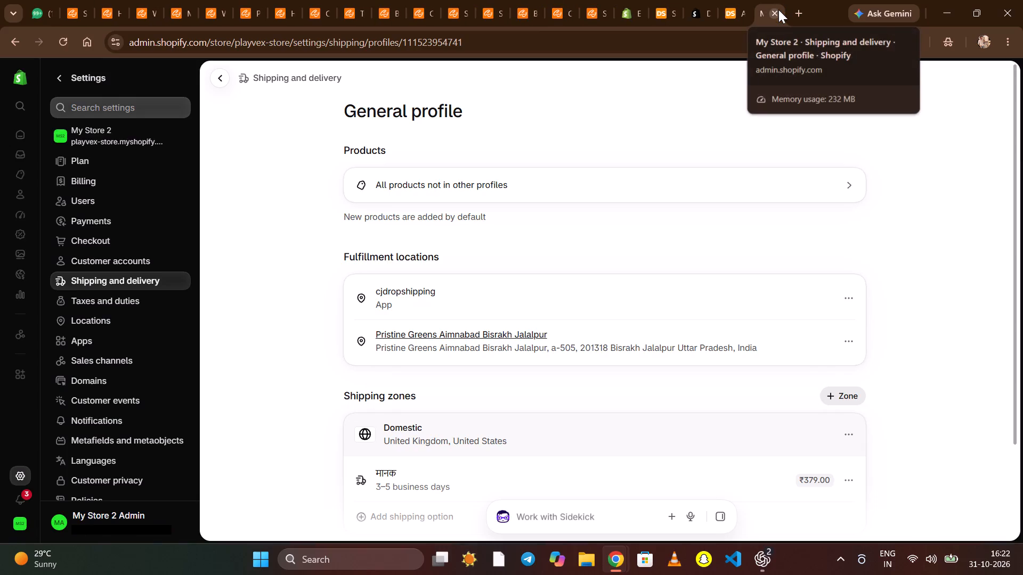
click(778, 10)
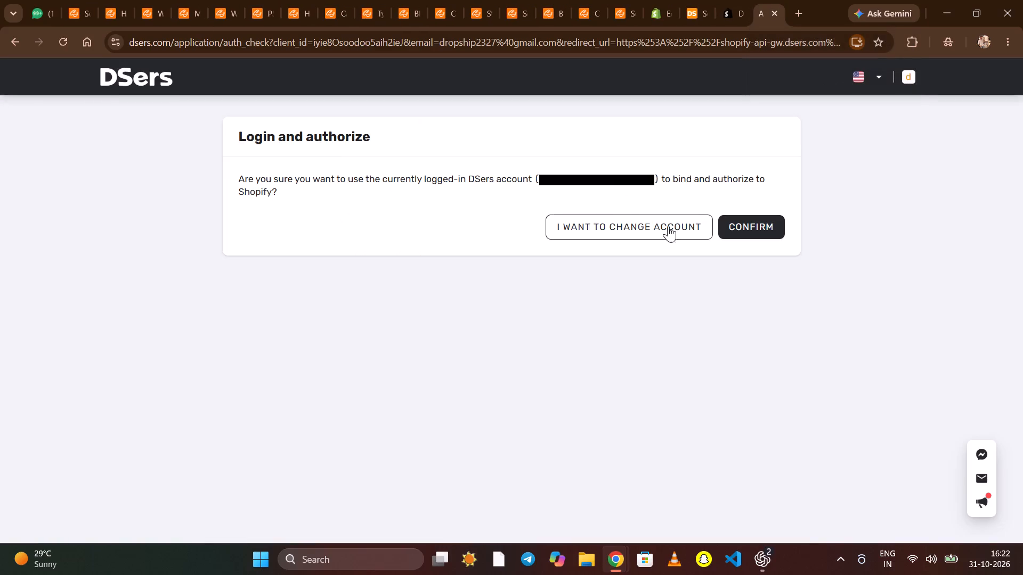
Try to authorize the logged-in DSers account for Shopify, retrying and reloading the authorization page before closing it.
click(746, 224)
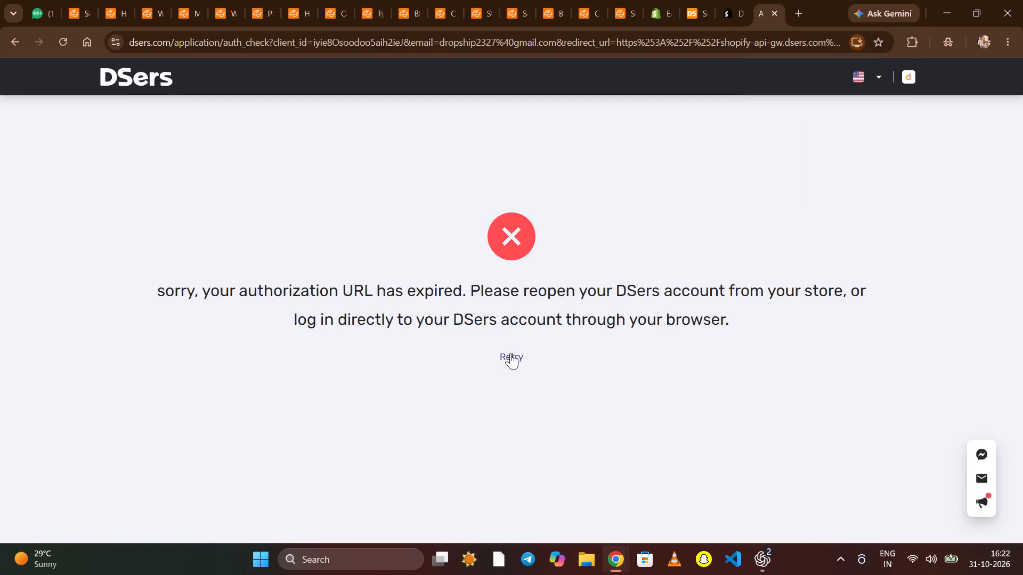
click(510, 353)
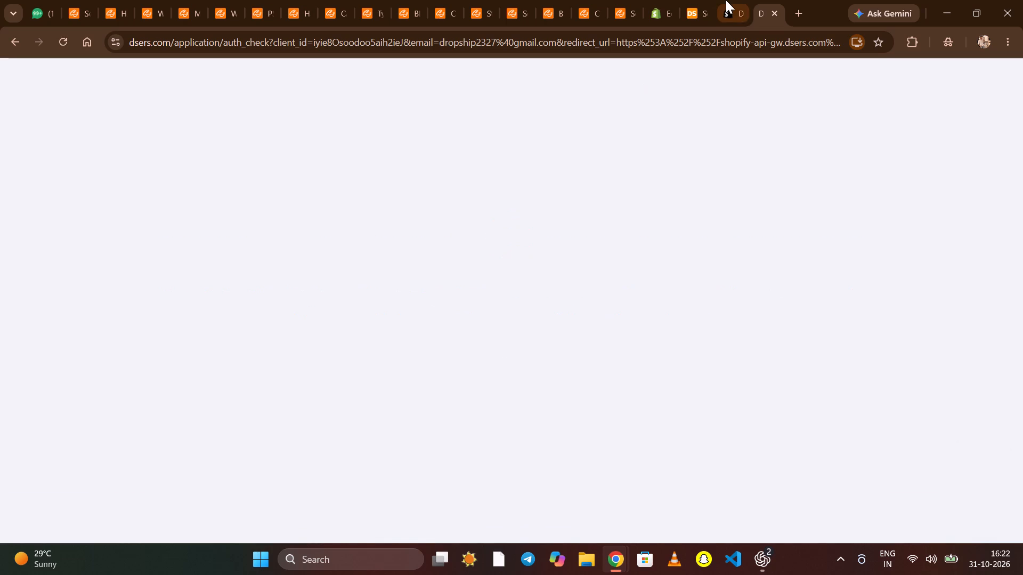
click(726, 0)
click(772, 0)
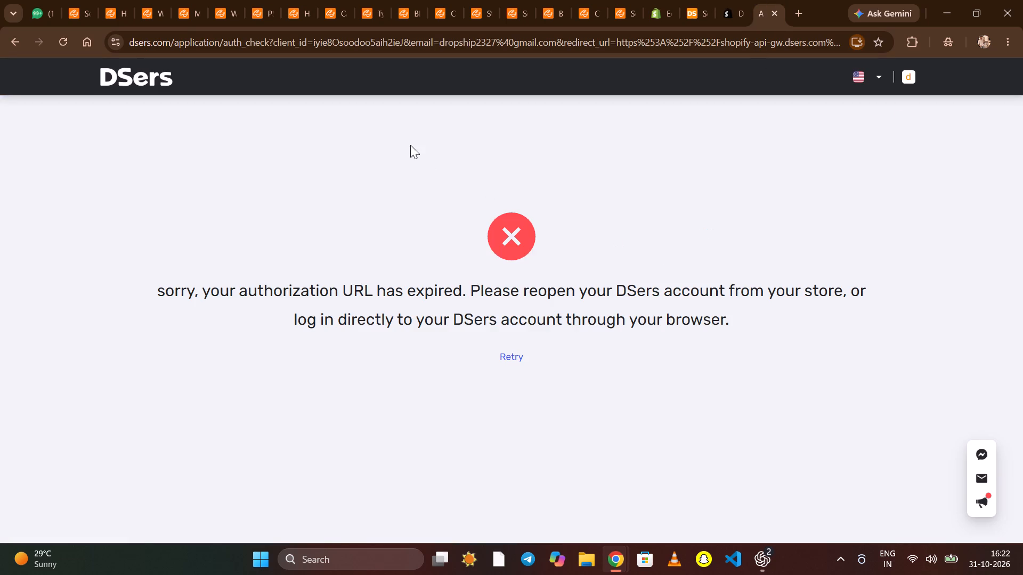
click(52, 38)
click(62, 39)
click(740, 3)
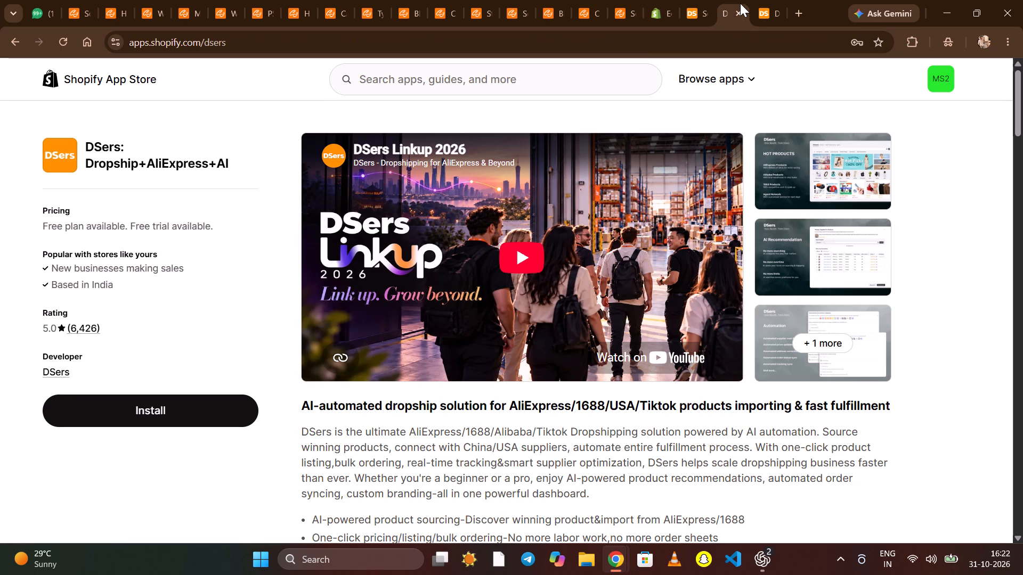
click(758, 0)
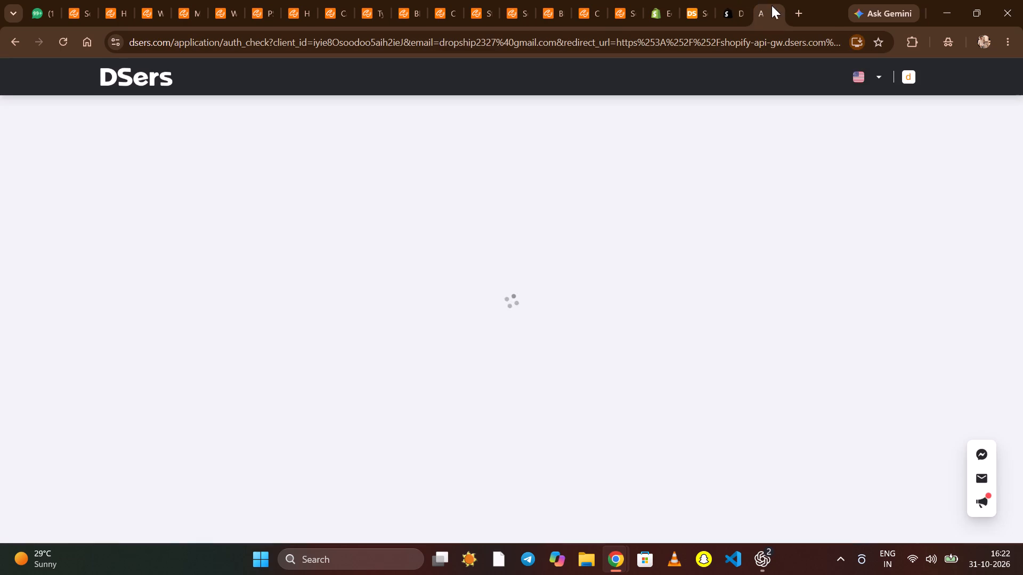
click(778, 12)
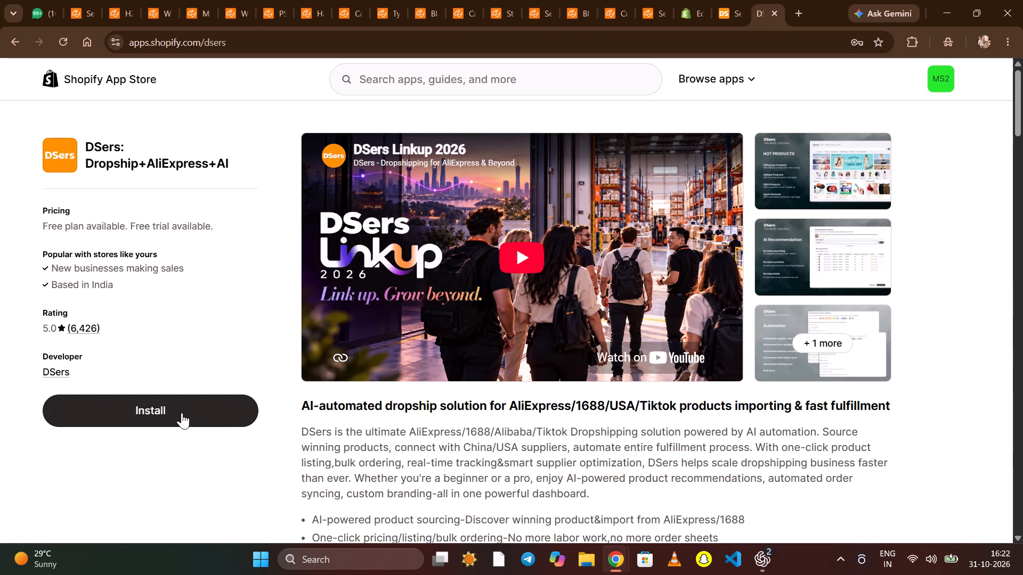
Install DSers from the Shopify App Store and confirm binding the currently logged-in DSers account to the store.
click(182, 413)
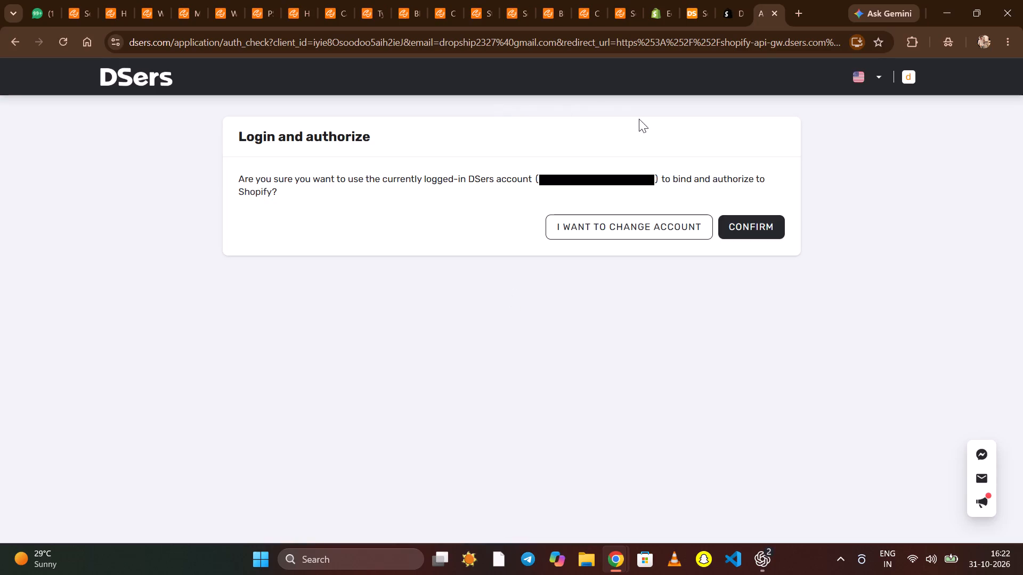
click(759, 228)
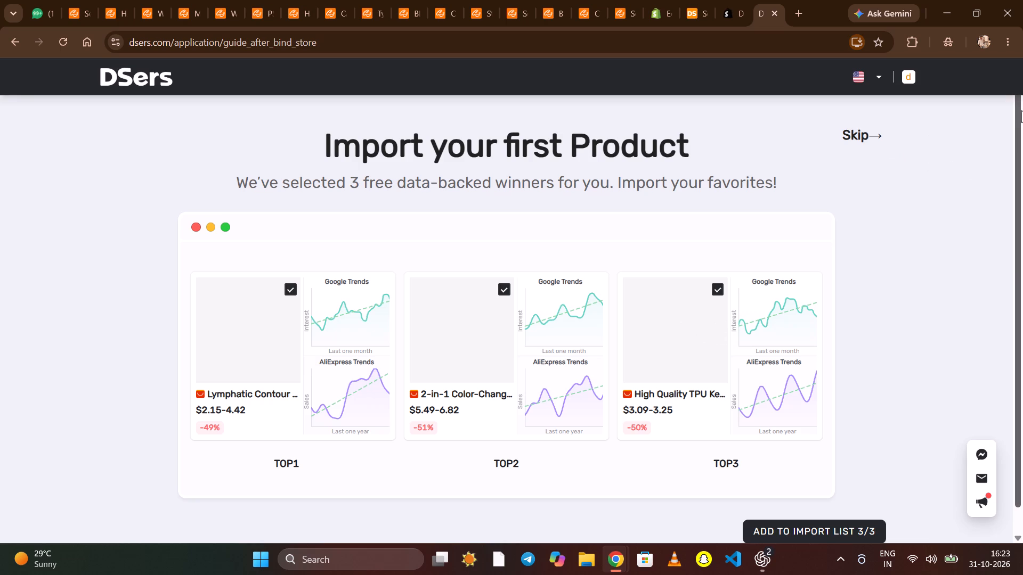
Skip importing the suggested first products and get started with the free Basic plan.
click(880, 132)
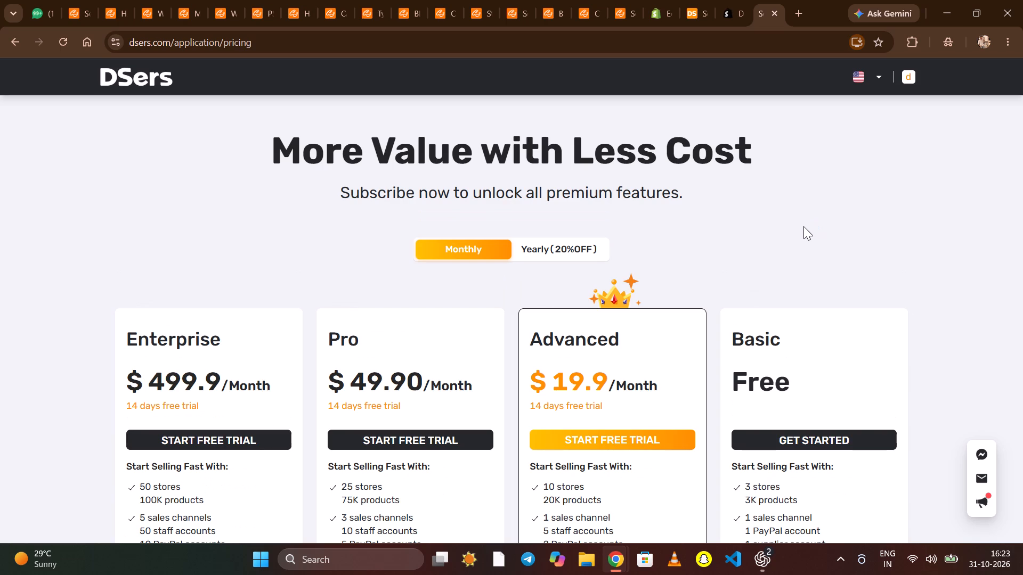
click(813, 434)
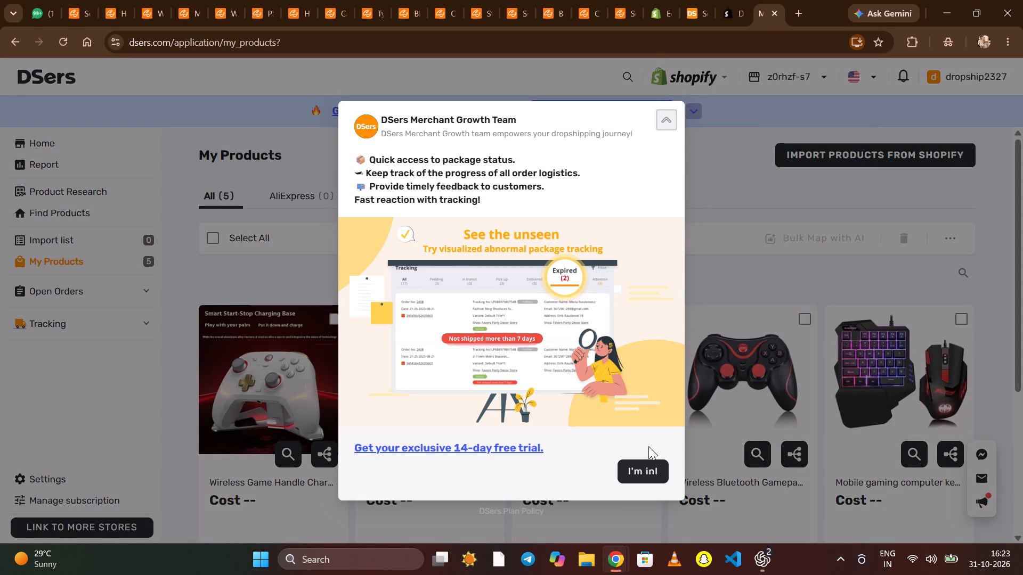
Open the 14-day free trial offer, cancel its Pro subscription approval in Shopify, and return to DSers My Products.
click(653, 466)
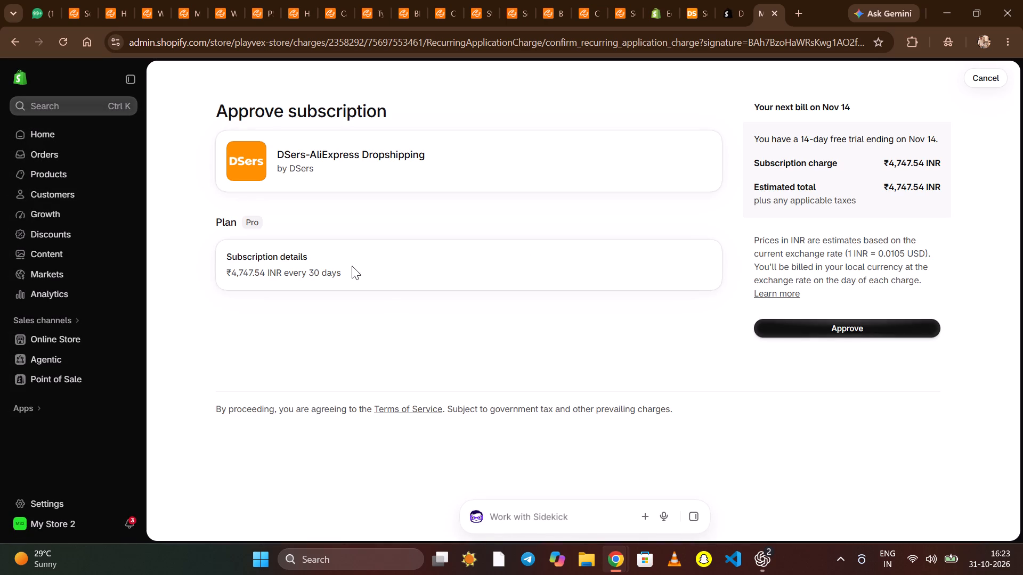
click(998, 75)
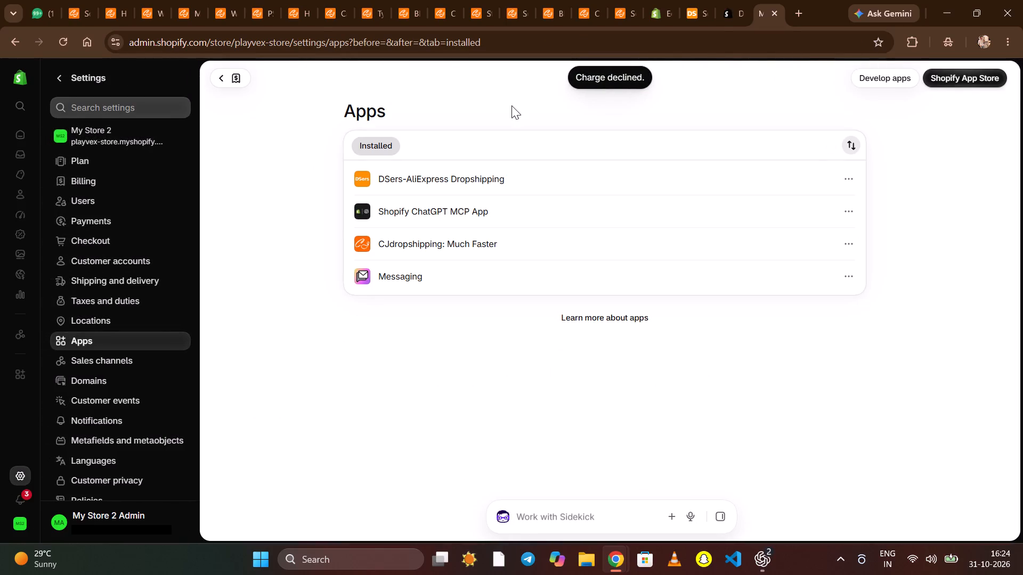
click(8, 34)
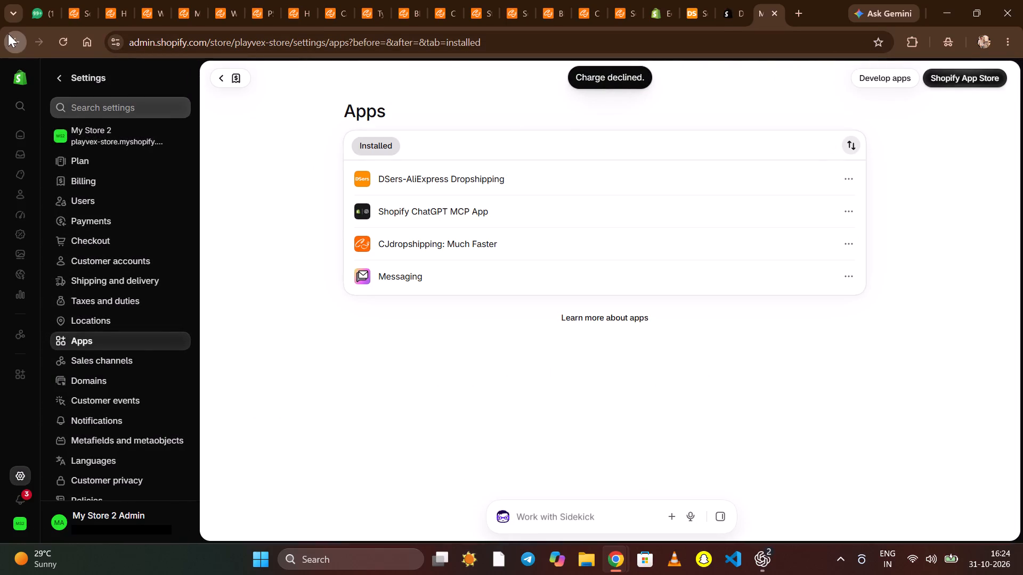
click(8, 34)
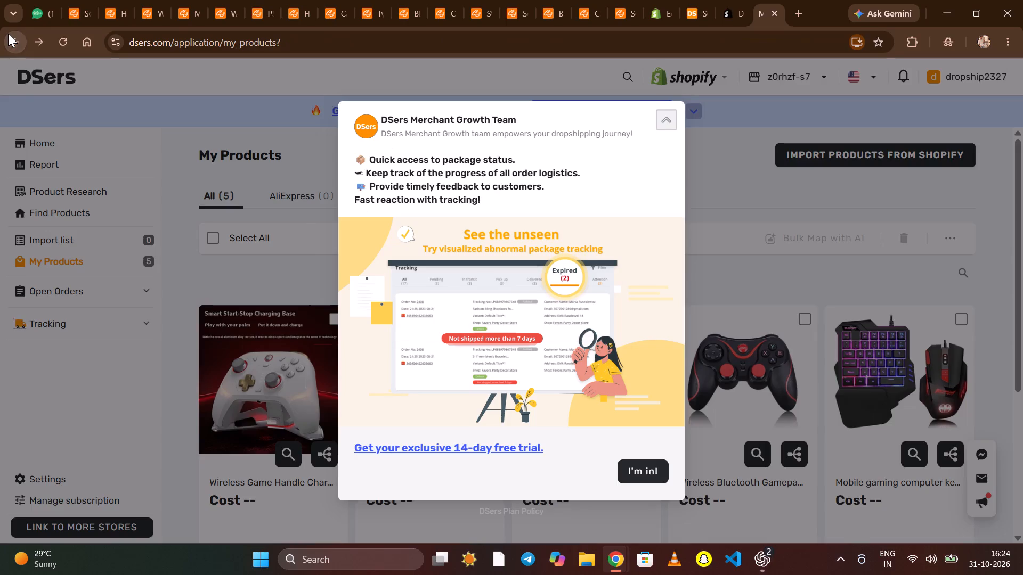
Dismiss the free trial offer, news panel, supplier mapping tutorial and community invitation covering My Products.
click(663, 117)
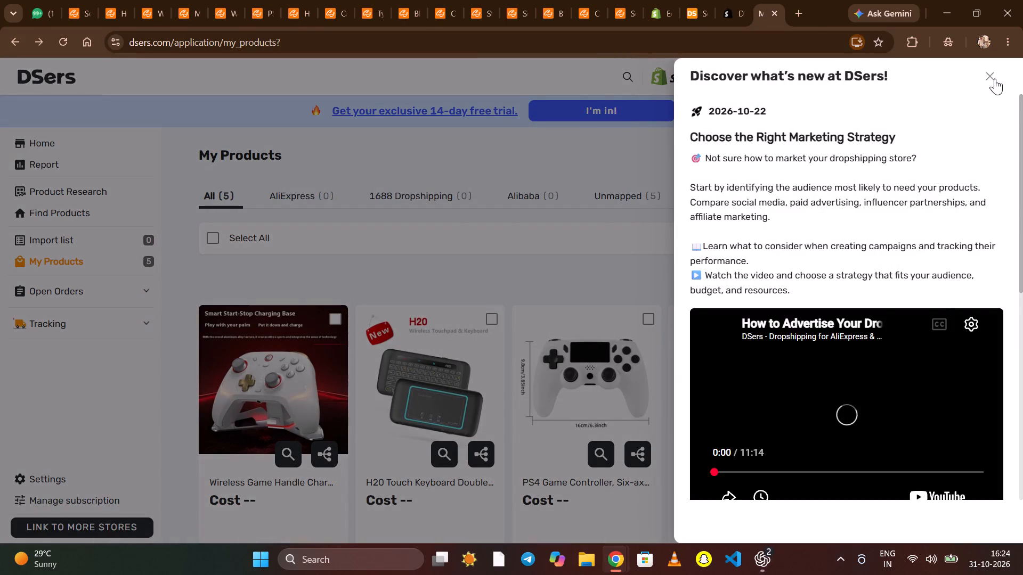
click(994, 75)
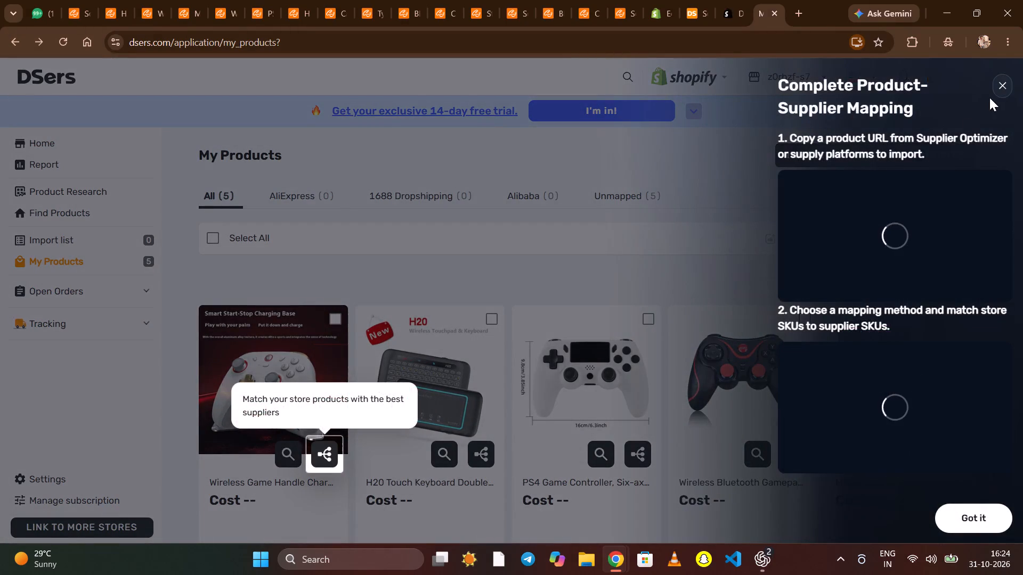
click(962, 513)
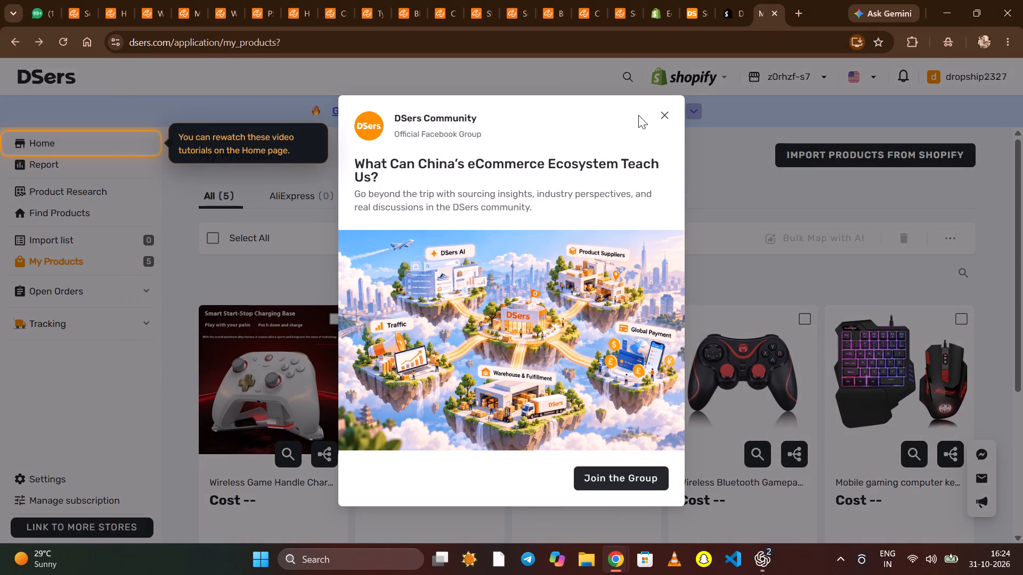
click(661, 120)
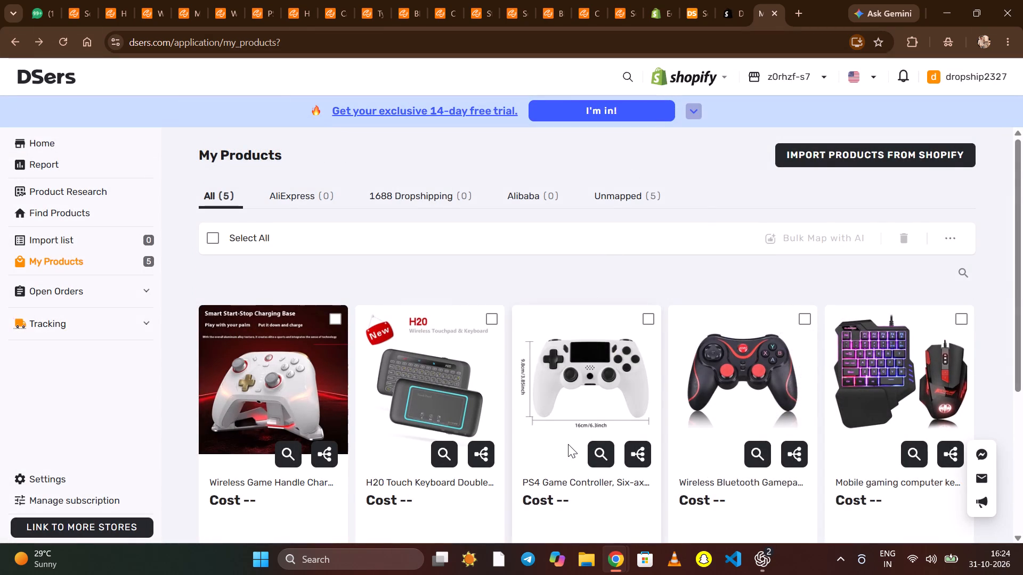
Look through the store products listed in My Products, including their costs and prices.
scroll(568, 444, down, 2)
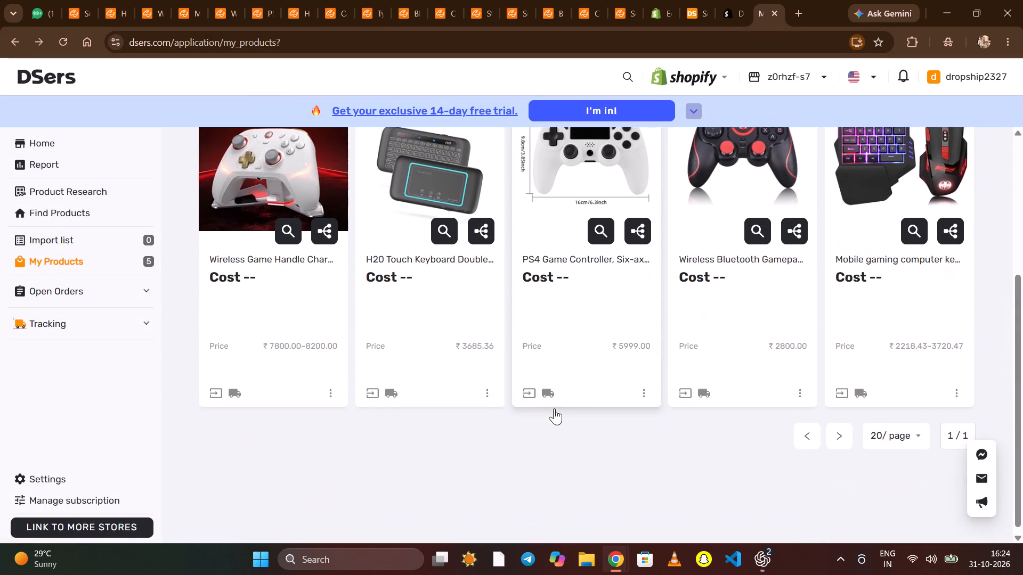
scroll(554, 408, down, 1)
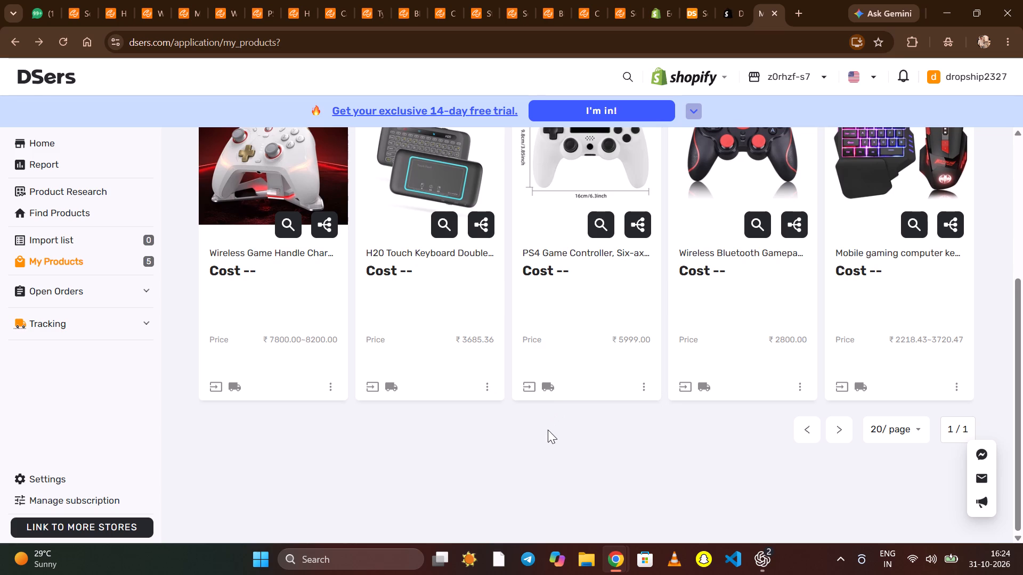
scroll(547, 429, up, 1)
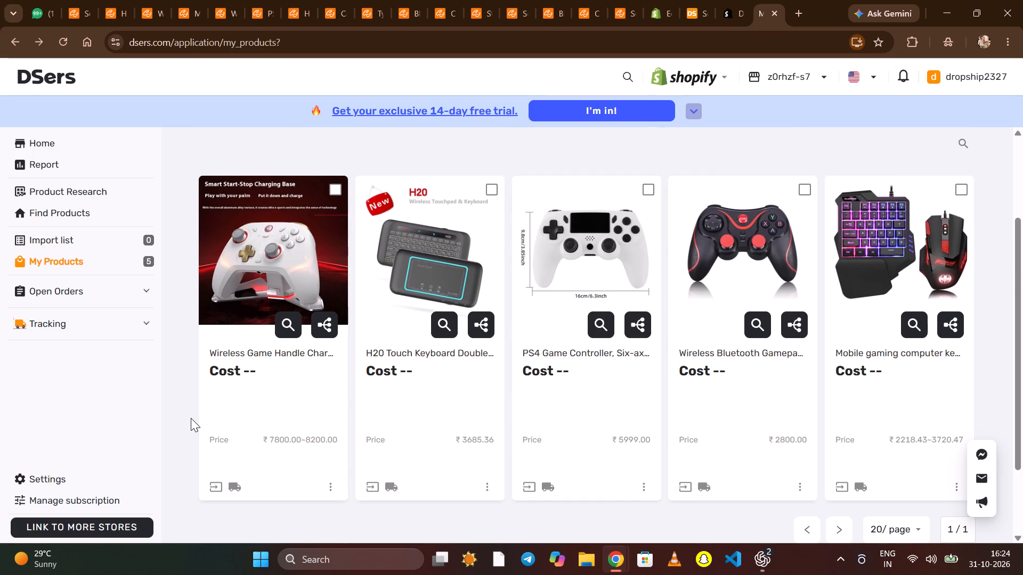
scroll(191, 418, up, 3)
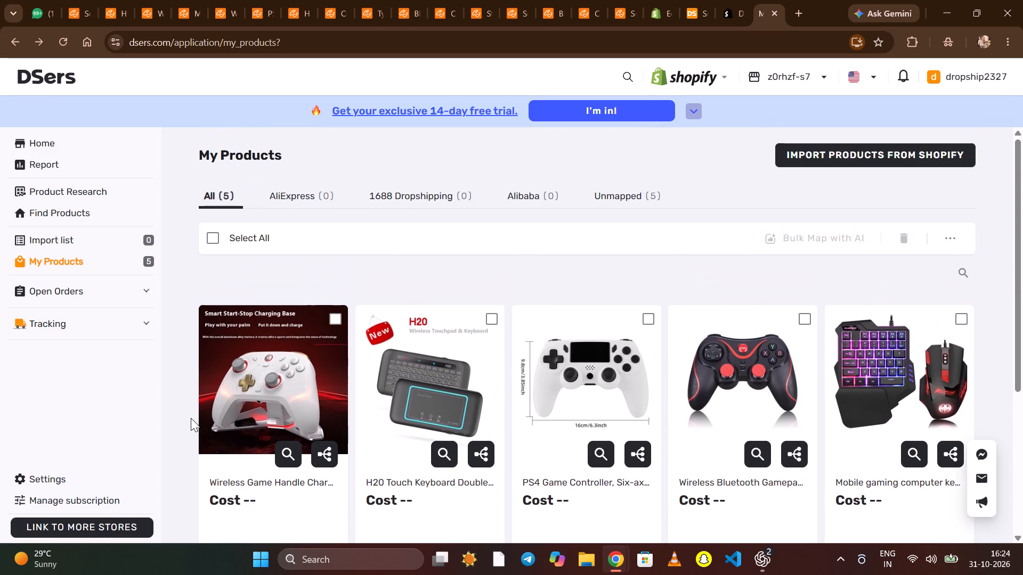
scroll(191, 418, up, 2)
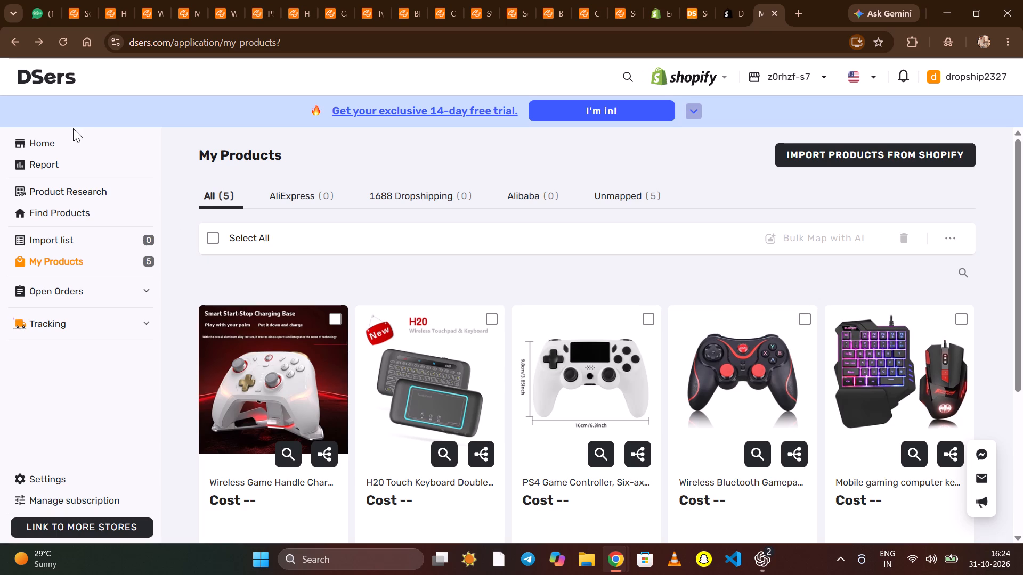
Browse the AliExpress offerings in Find Products, open the Halloween trends collection, and return to Find Products.
click(71, 209)
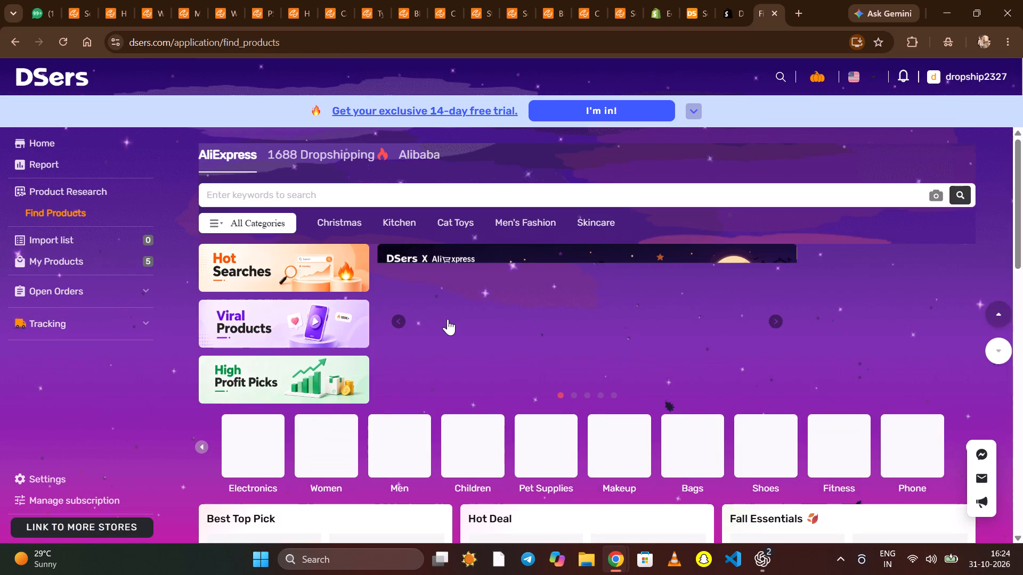
scroll(448, 319, down, 2)
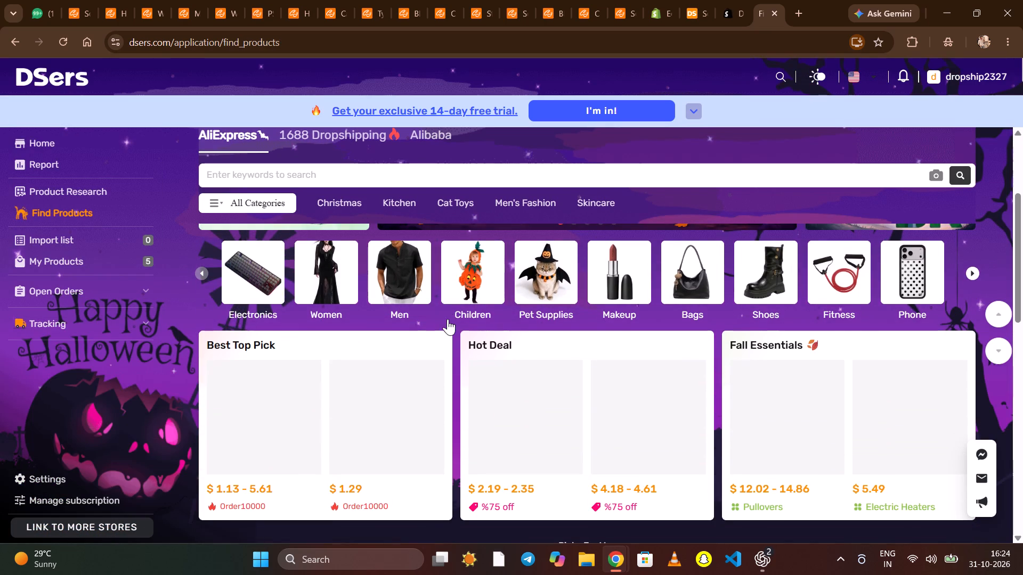
scroll(448, 319, up, 3)
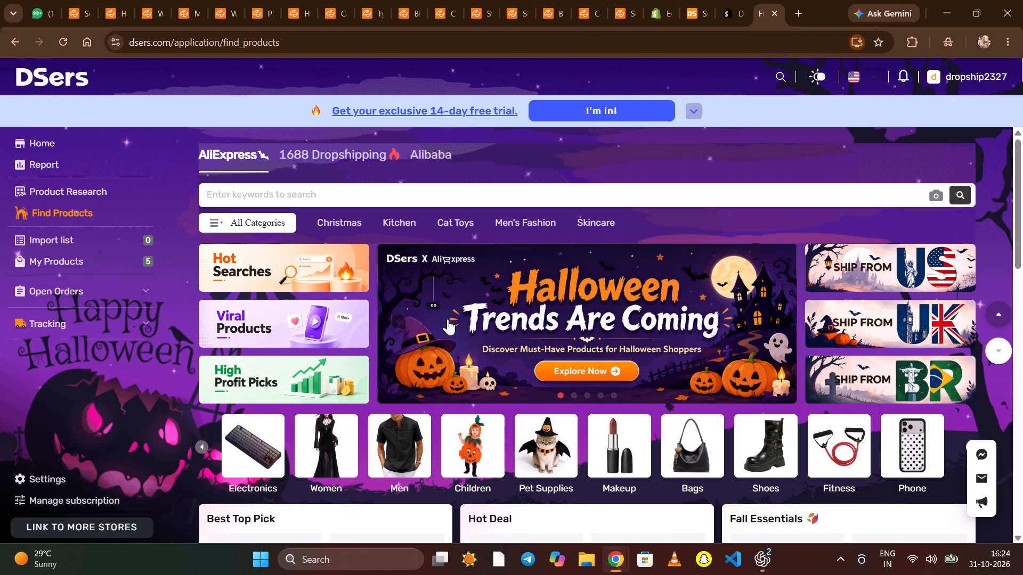
click(595, 368)
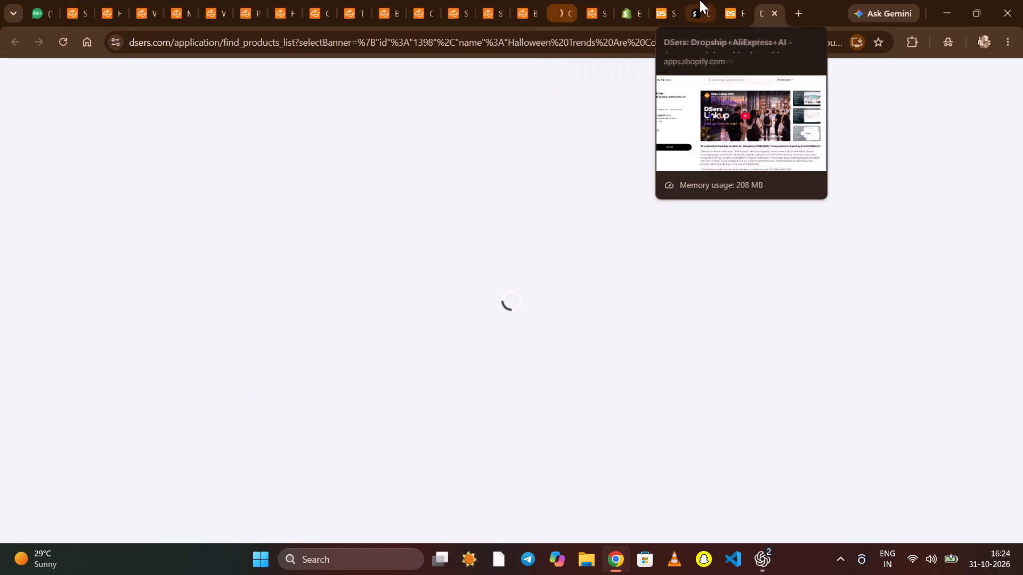
click(727, 2)
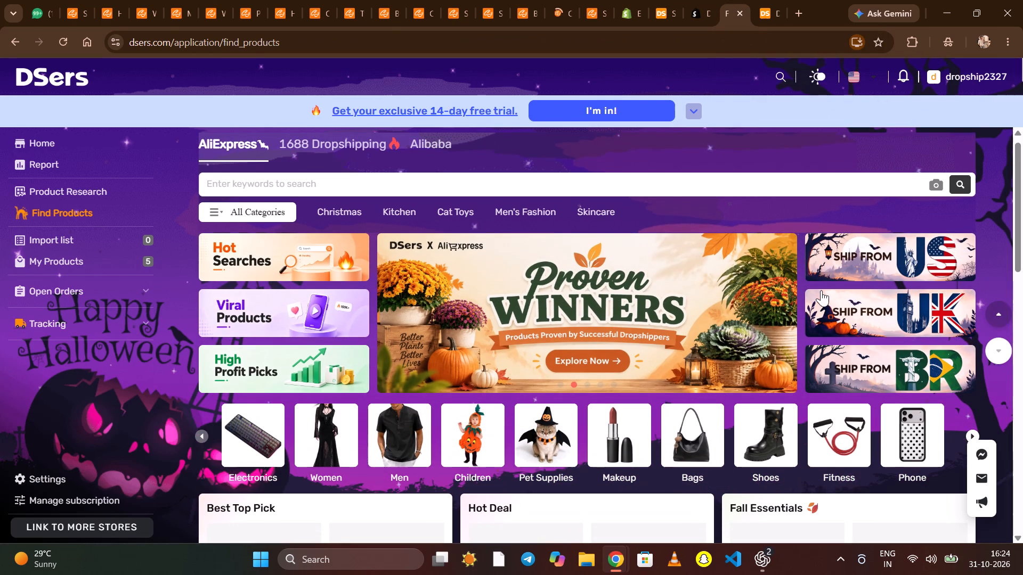
Open the Ship From UK product collection and check its ship-to country filter.
click(863, 318)
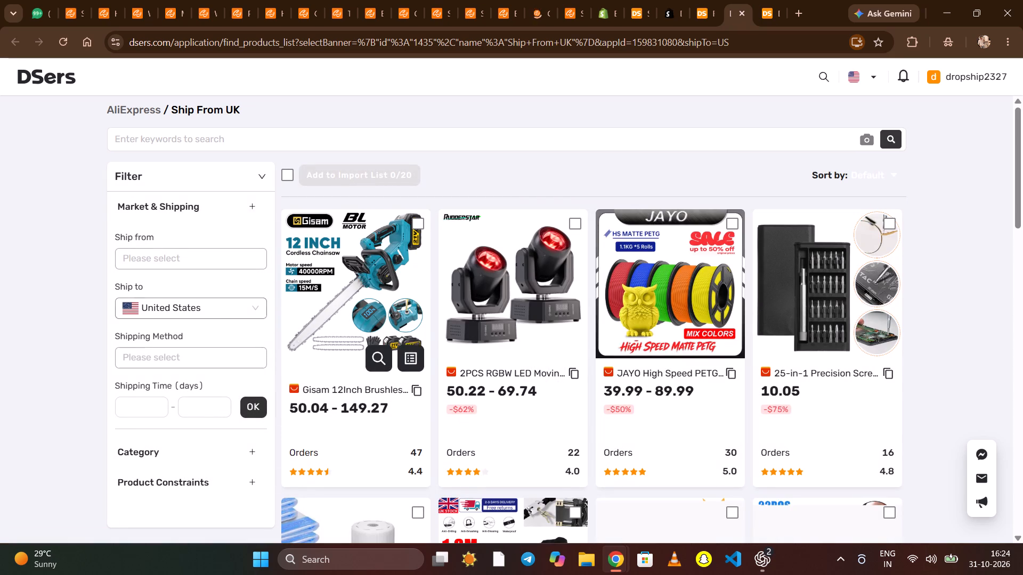
click(225, 316)
click(225, 316)
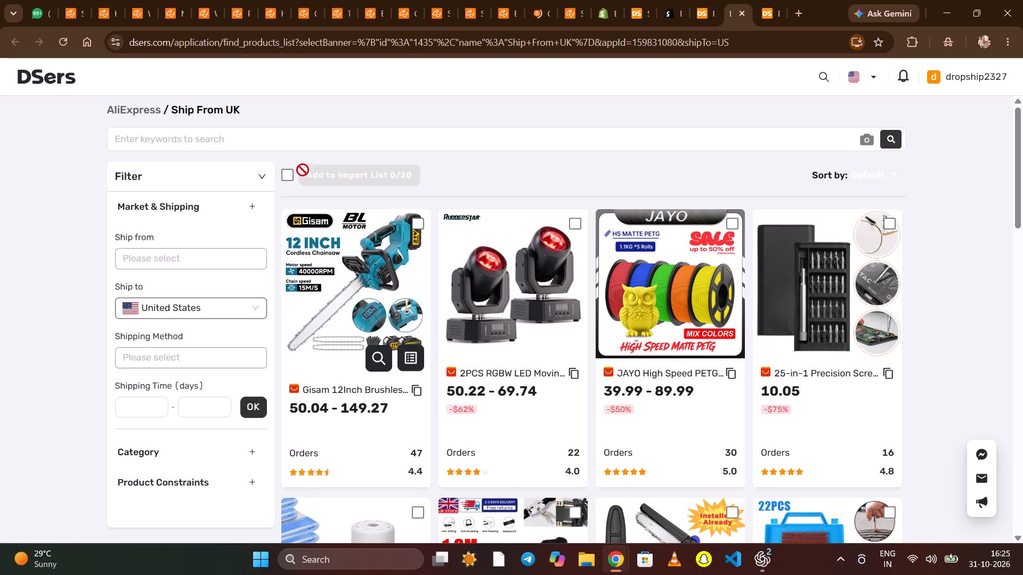
Search the Ship From UK collection for gaming products.
click(298, 144)
text(gaming)
key(Return)
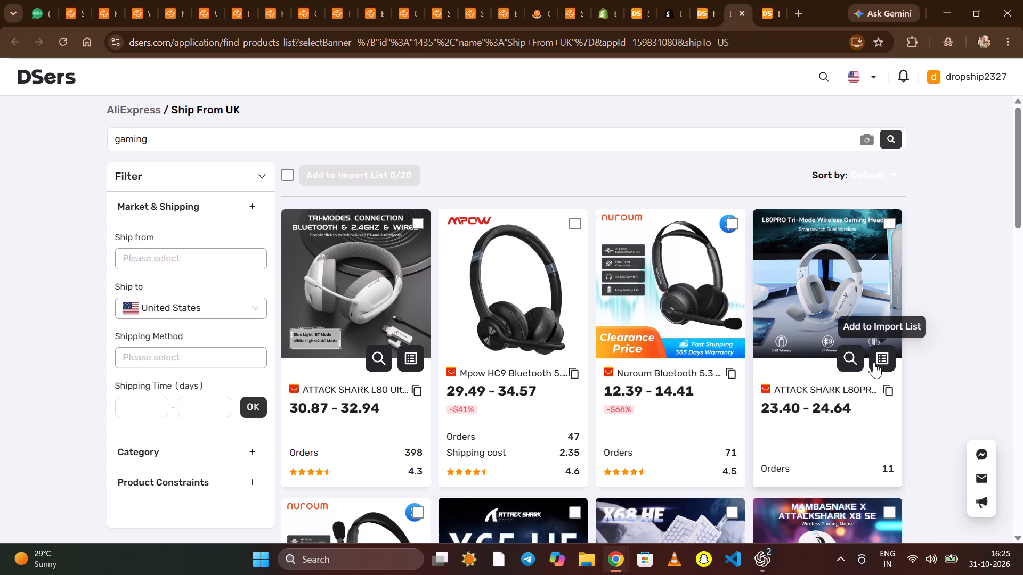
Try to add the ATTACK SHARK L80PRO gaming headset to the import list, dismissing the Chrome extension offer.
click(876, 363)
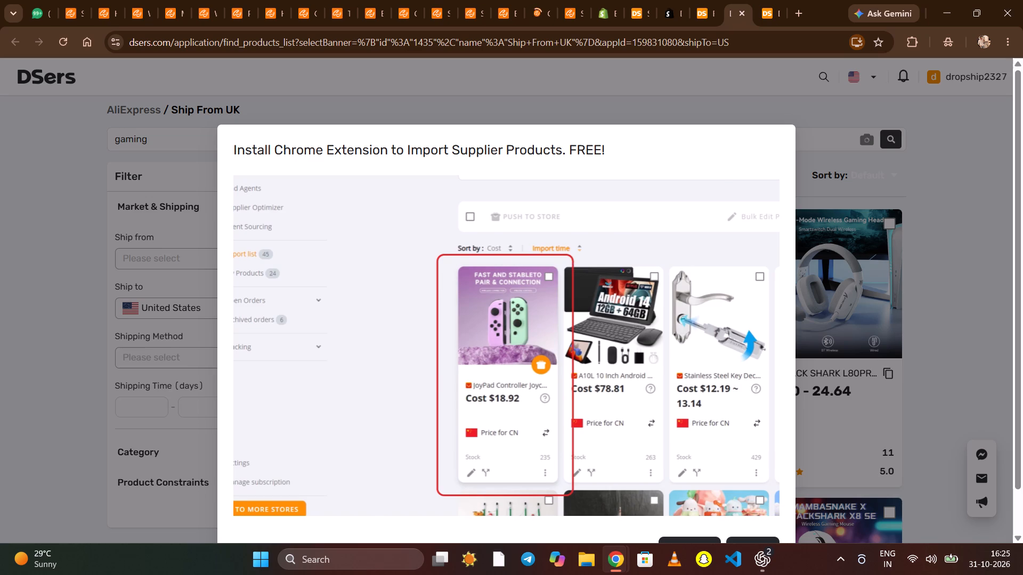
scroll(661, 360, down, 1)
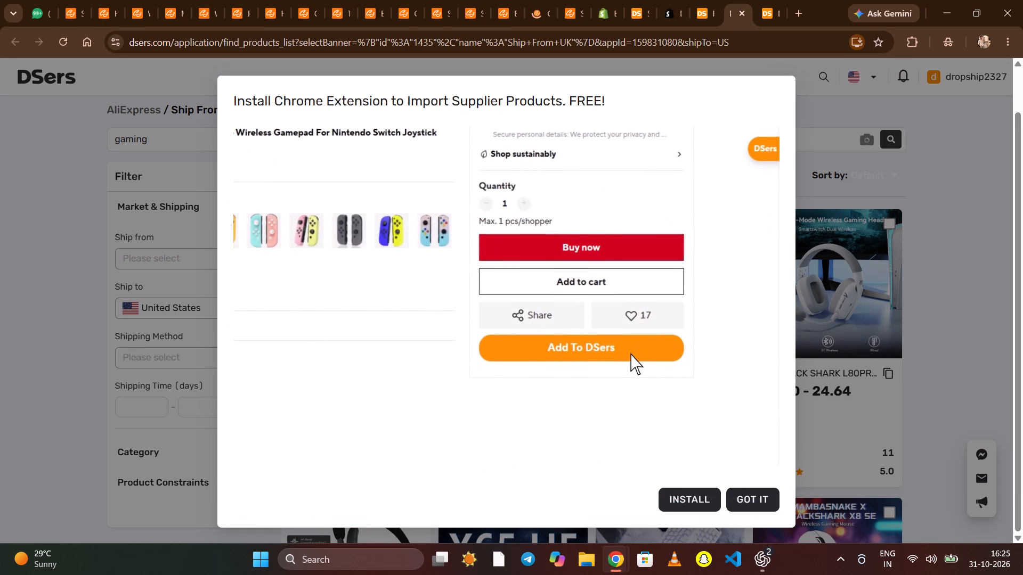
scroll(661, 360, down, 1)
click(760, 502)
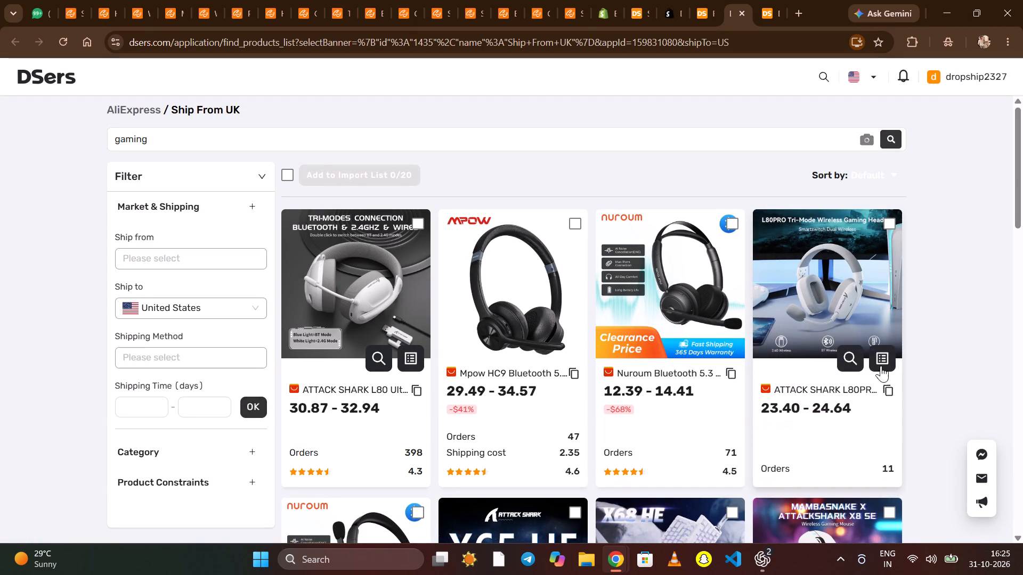
Open the AliExpress product page of the ATTACK SHARK L80PRO gaming headset.
click(832, 315)
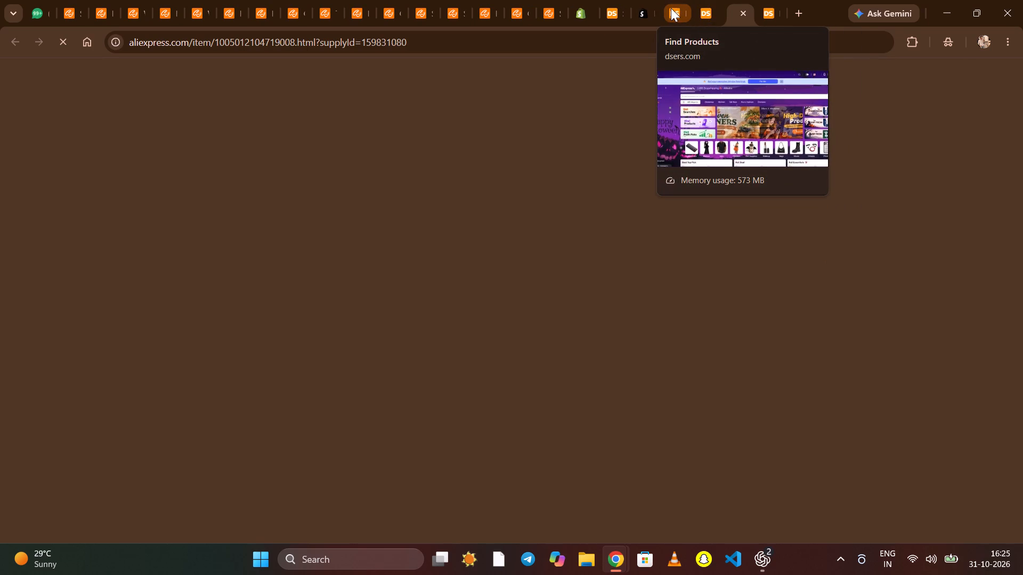
Close the leftover browser tabs for the Shopify App Store, an extra DSers page, the Shopify website builder and CJdropshipping searches and products.
click(646, 9)
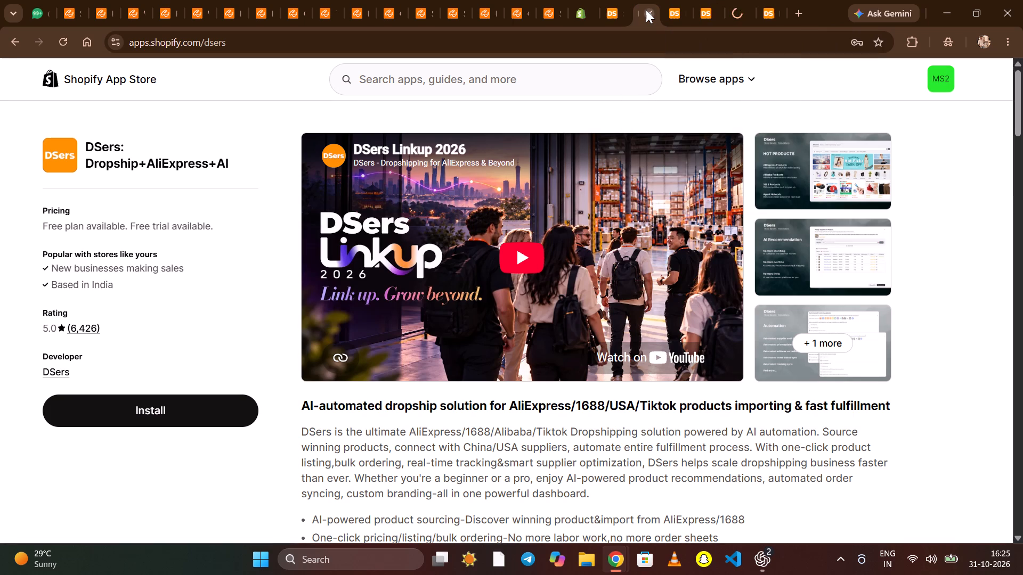
click(648, 14)
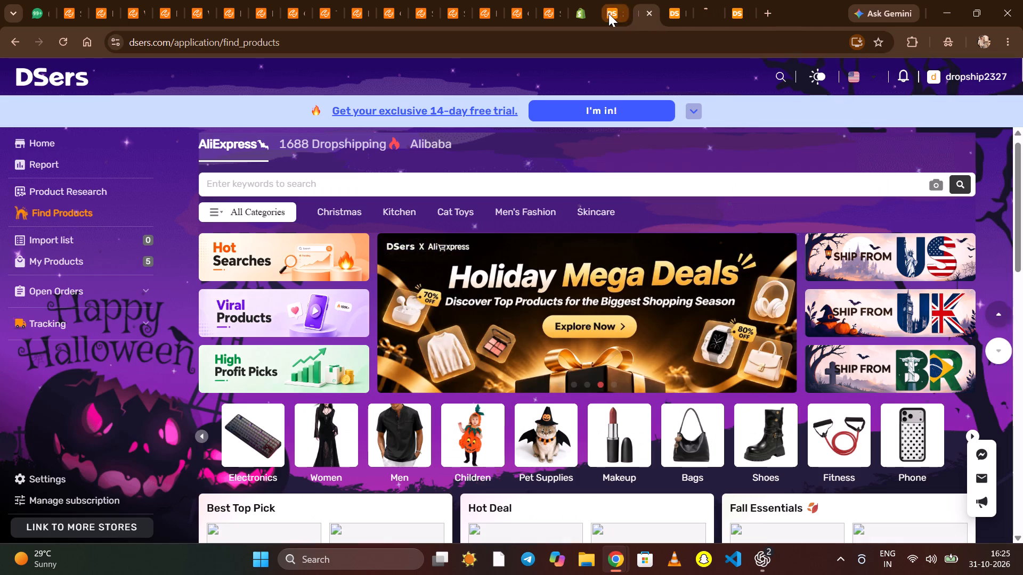
click(609, 13)
click(618, 13)
click(582, 16)
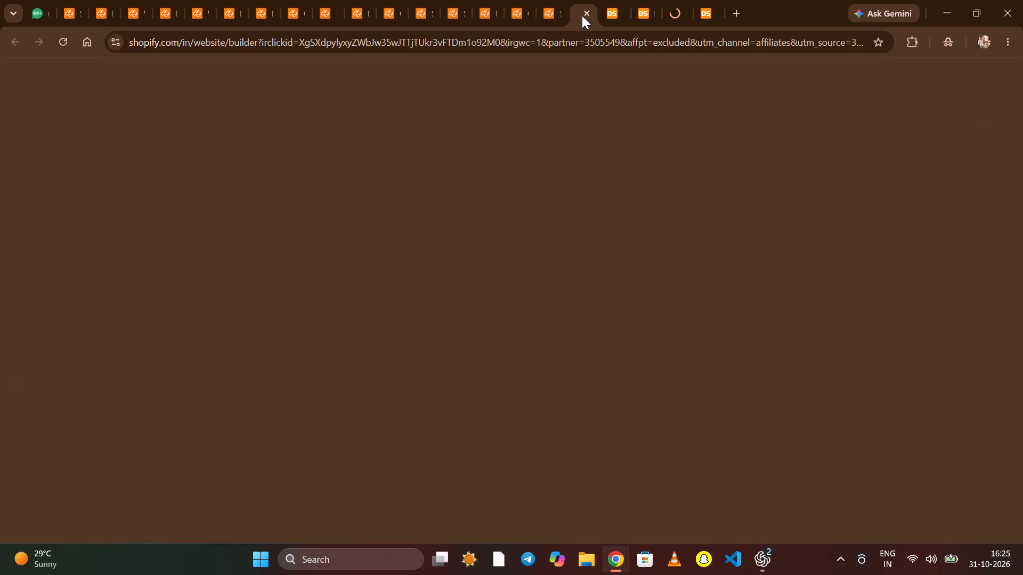
click(585, 16)
click(552, 16)
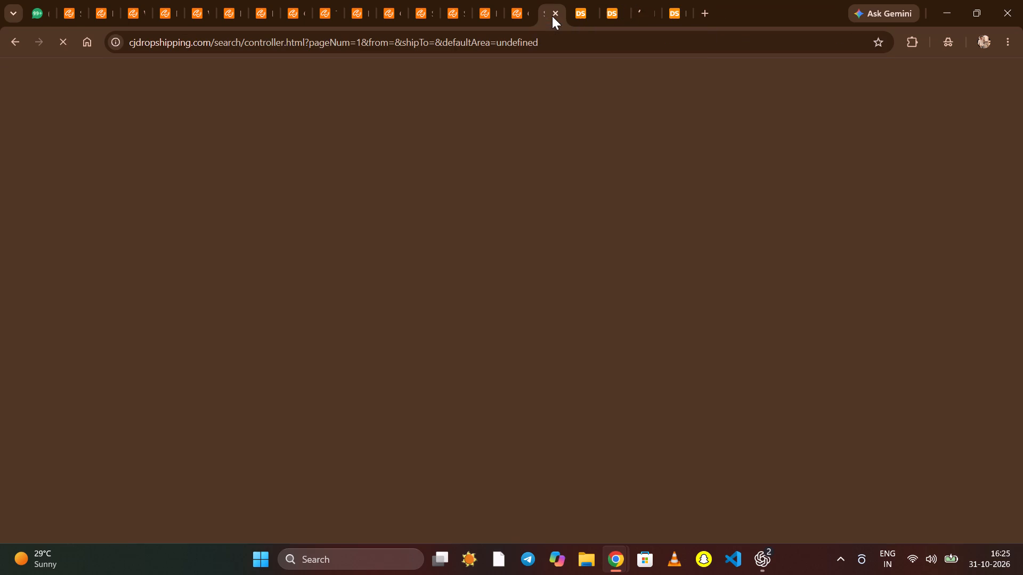
click(557, 14)
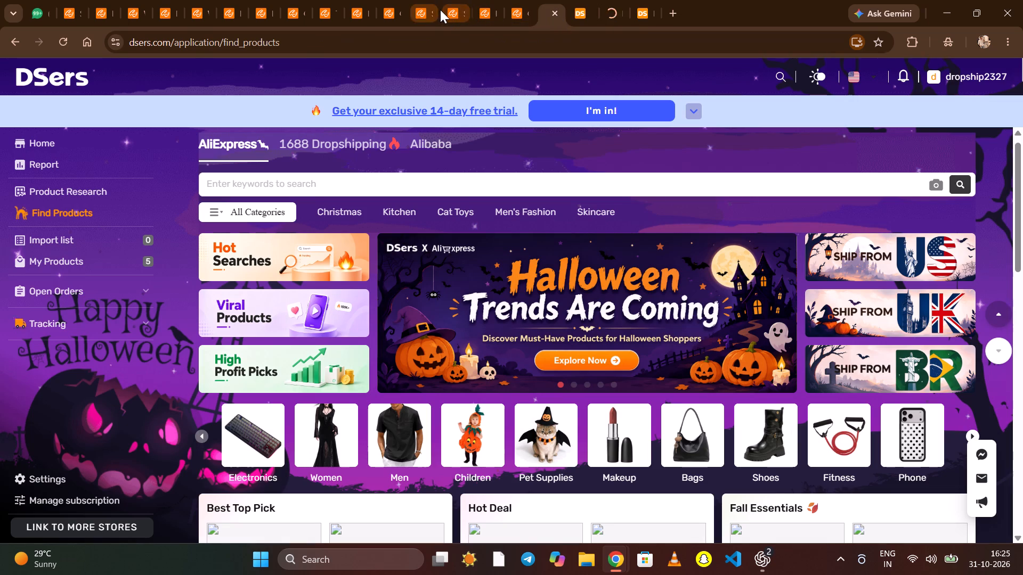
click(440, 10)
click(431, 11)
click(431, 11)
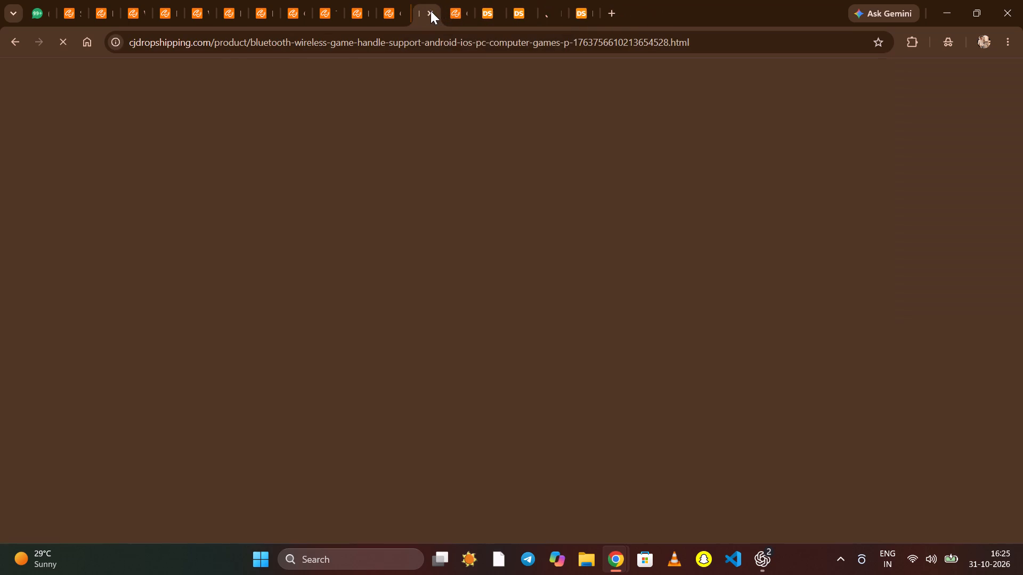
click(431, 11)
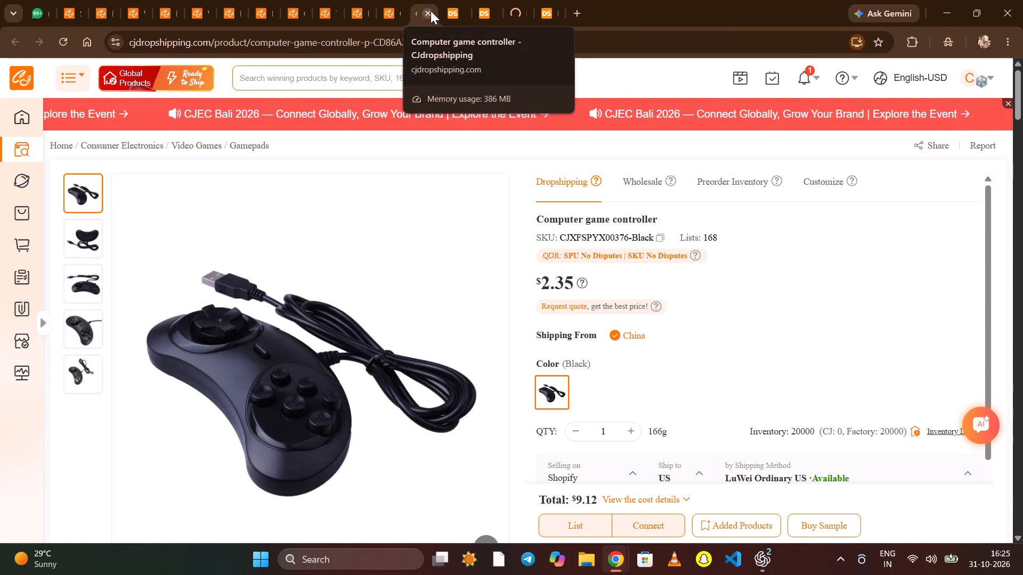
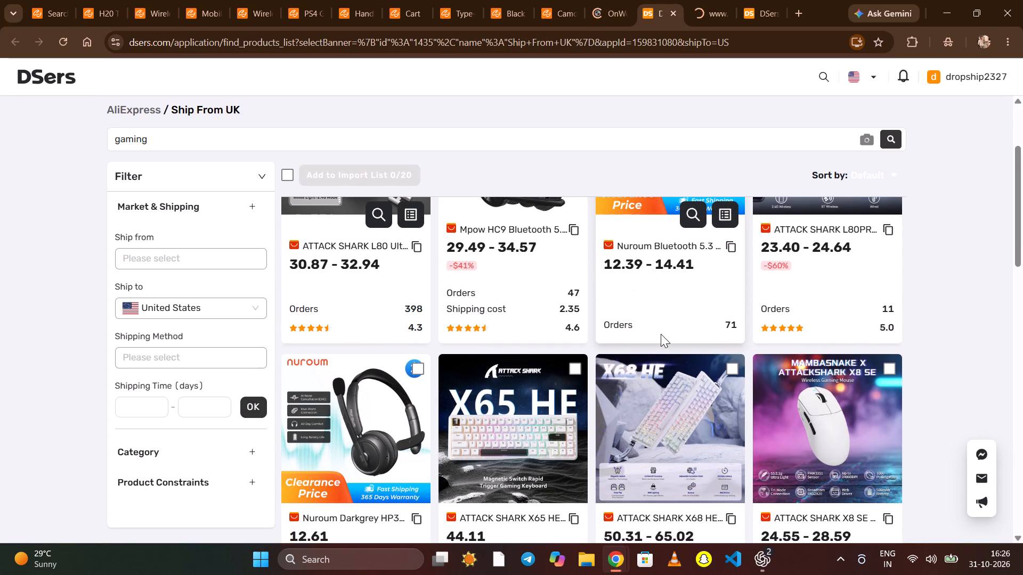
Look through the gaming results and open the AliExpress product page of the ATTACK SHARK X65 HE keyboard.
scroll(661, 334, down, 1)
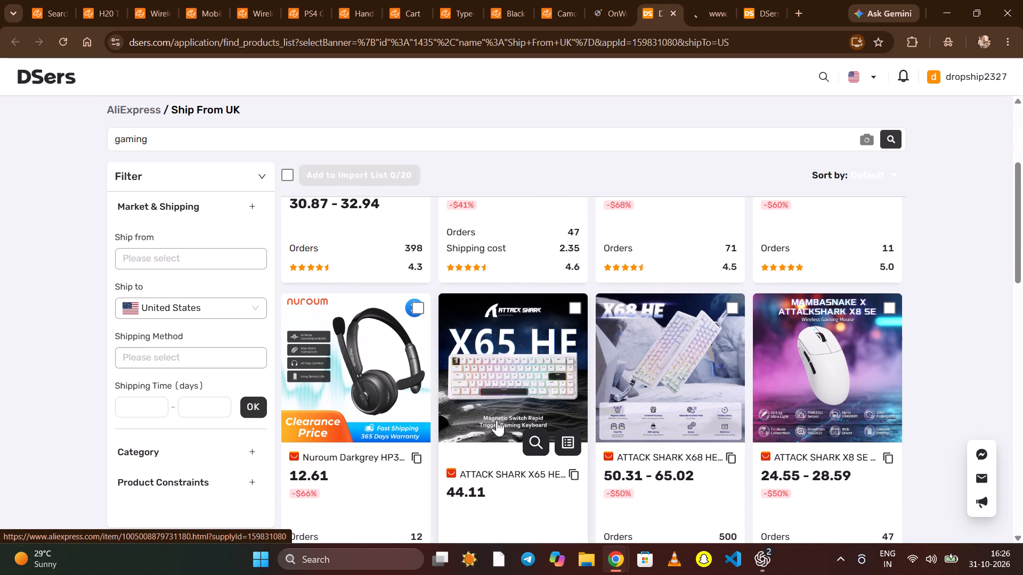
scroll(497, 420, down, 1)
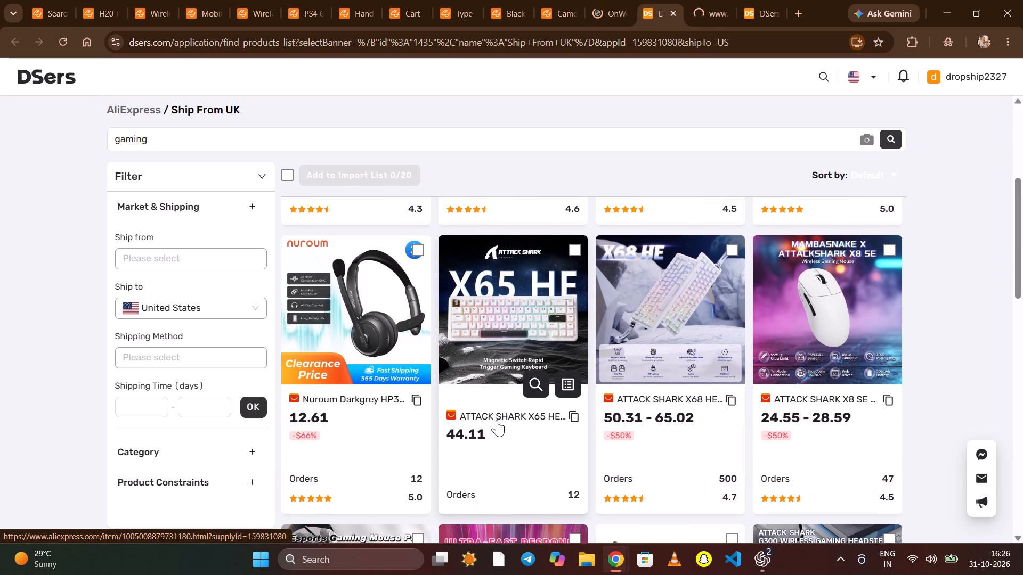
scroll(497, 420, down, 1)
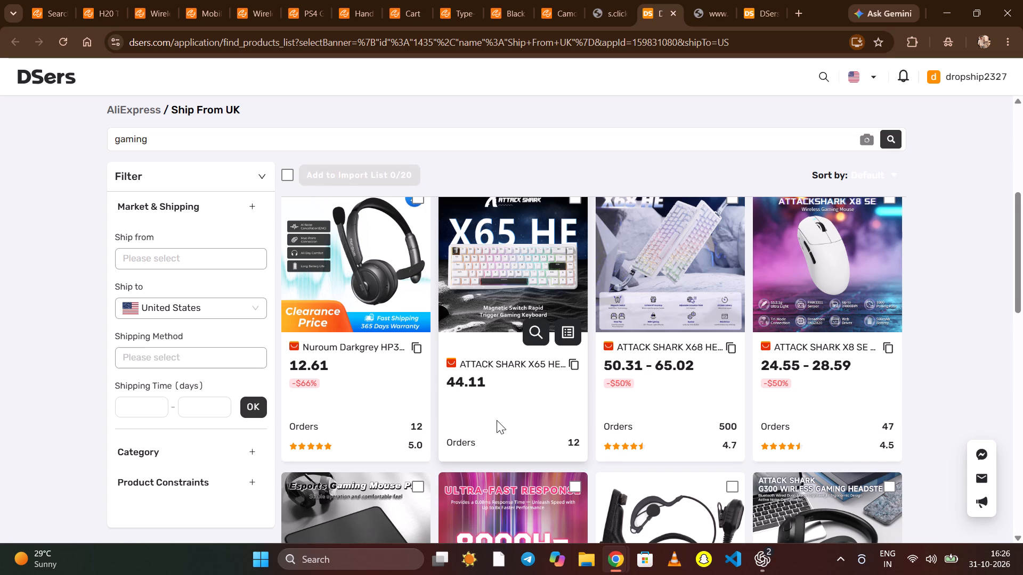
scroll(497, 420, down, 3)
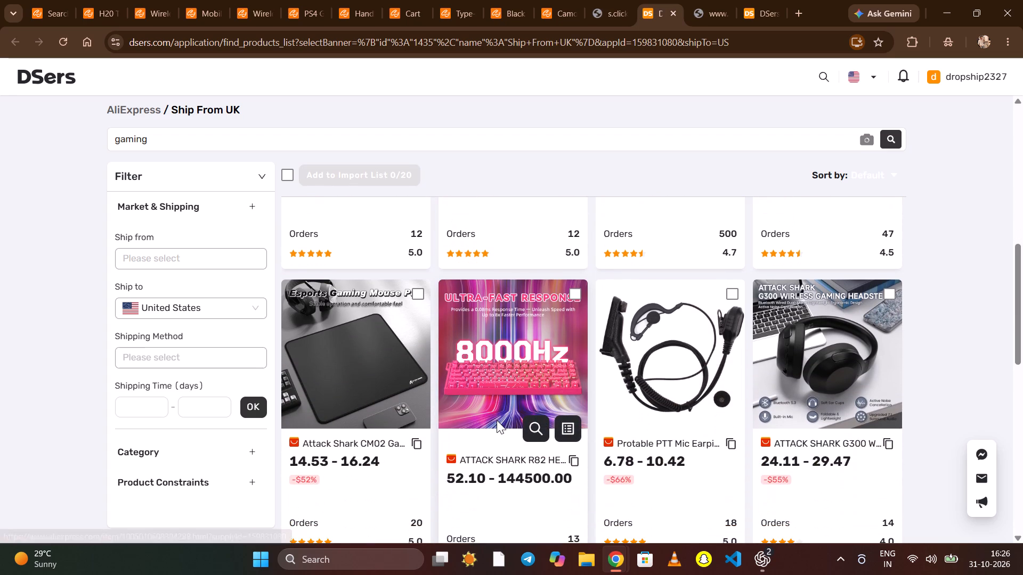
scroll(497, 420, down, 1)
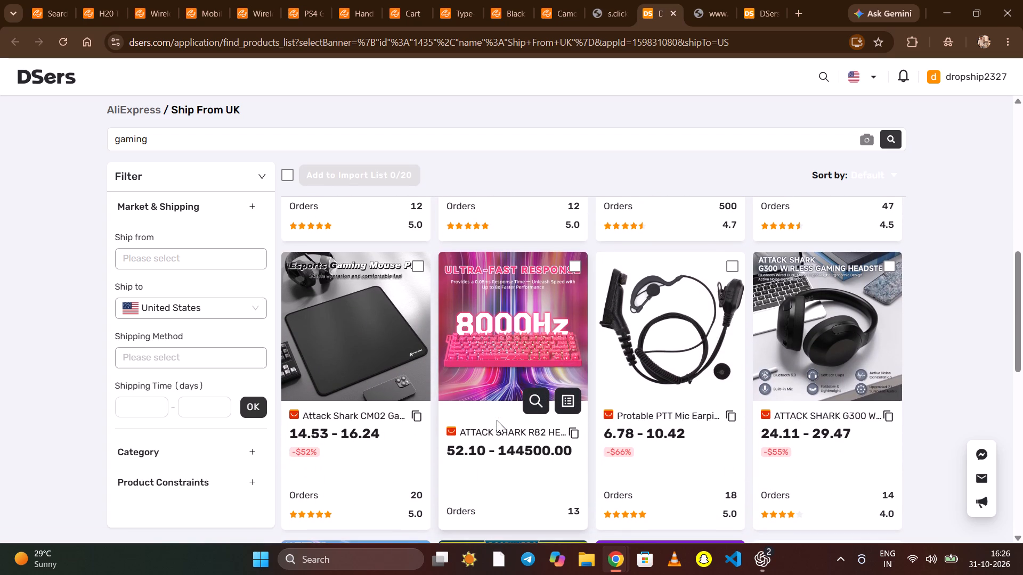
scroll(497, 420, up, 4)
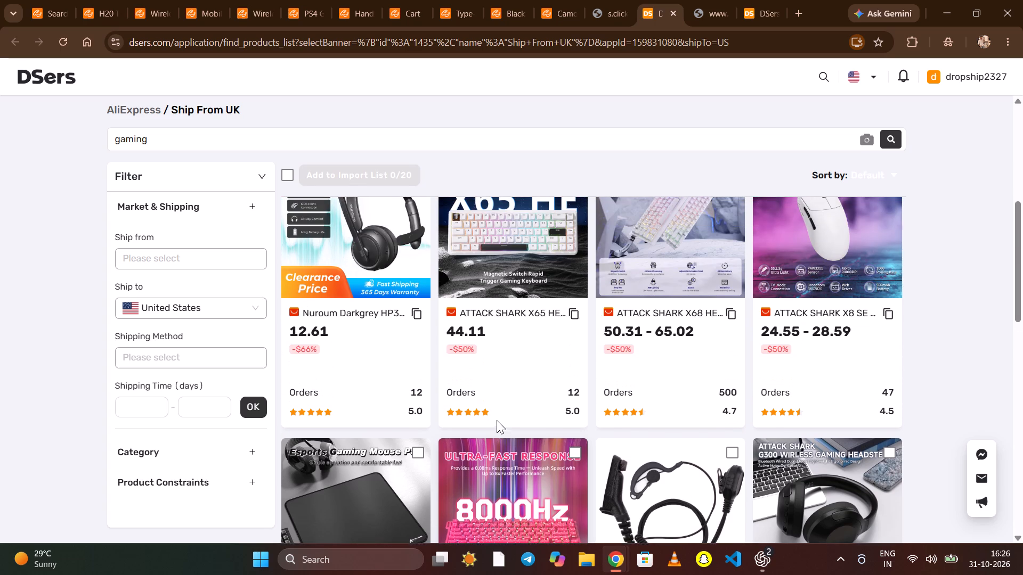
scroll(497, 420, up, 1)
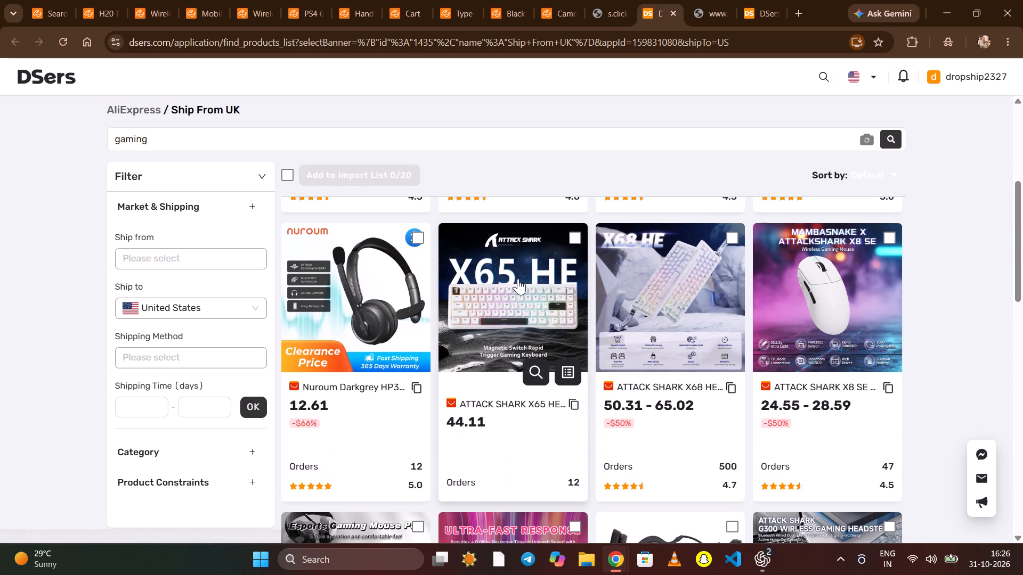
click(518, 278)
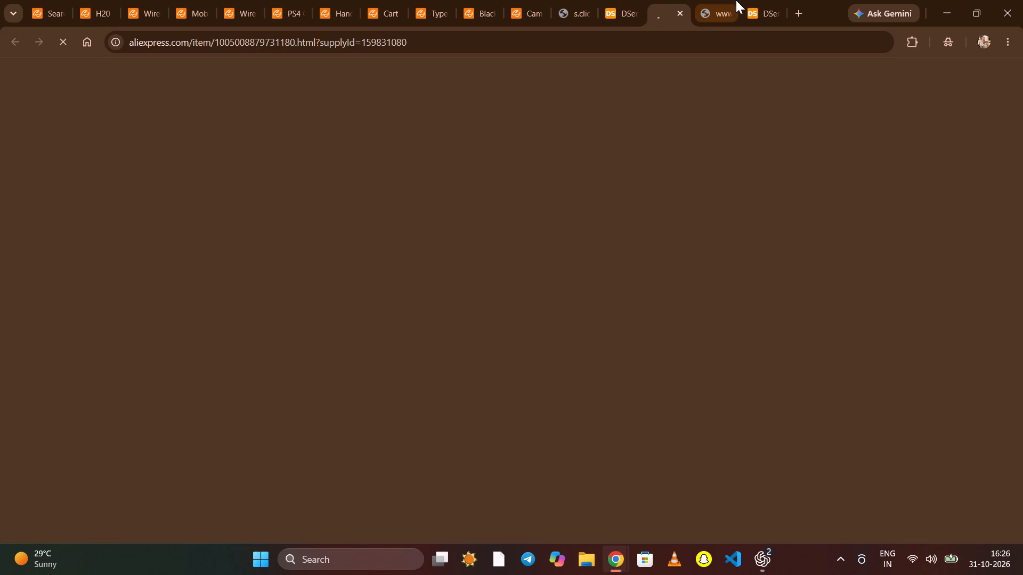
Retry loading the AliExpress page of the L80PRO headset and check the X65 HE keyboard's page.
click(724, 0)
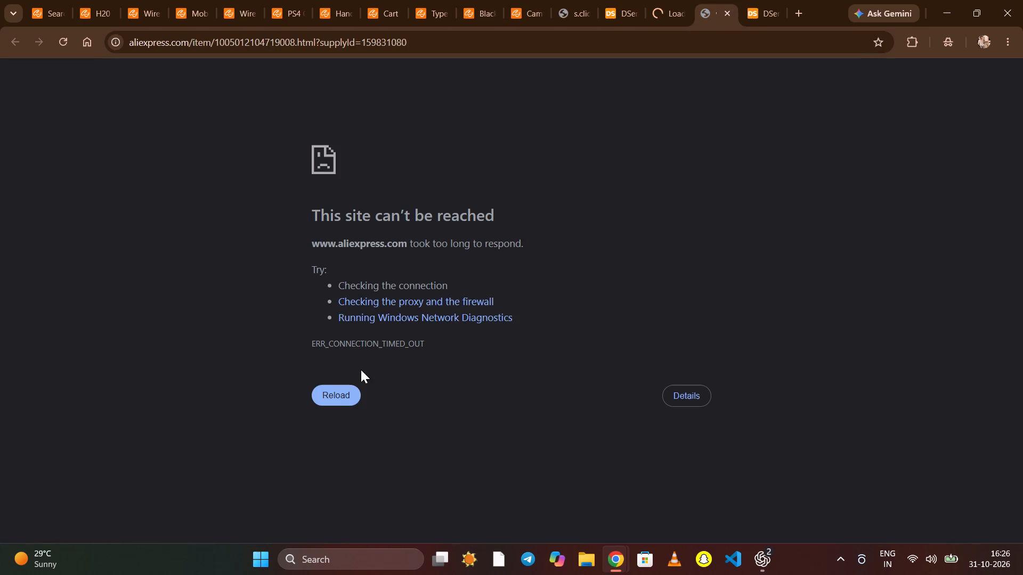
click(338, 406)
click(340, 391)
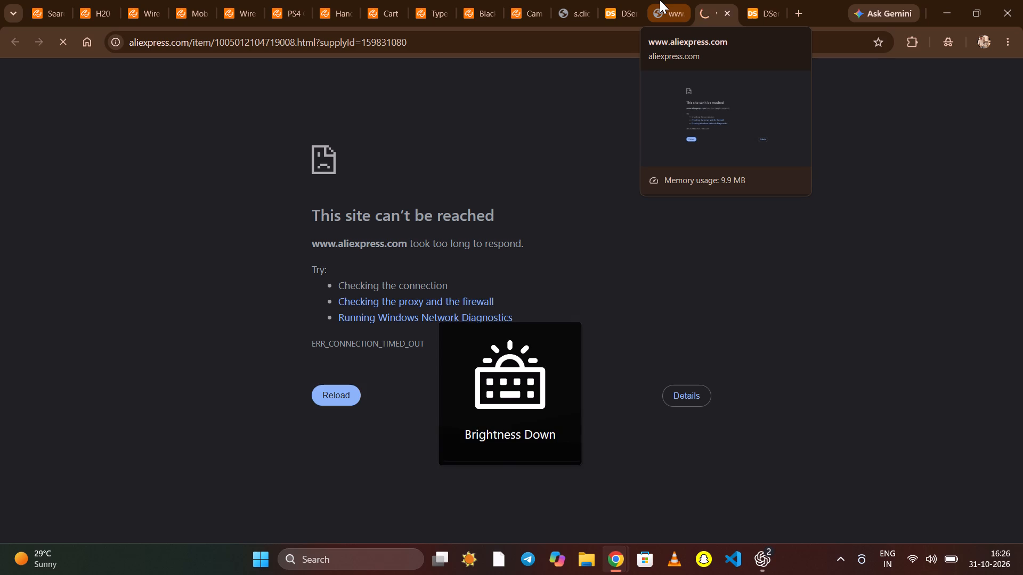
click(660, 0)
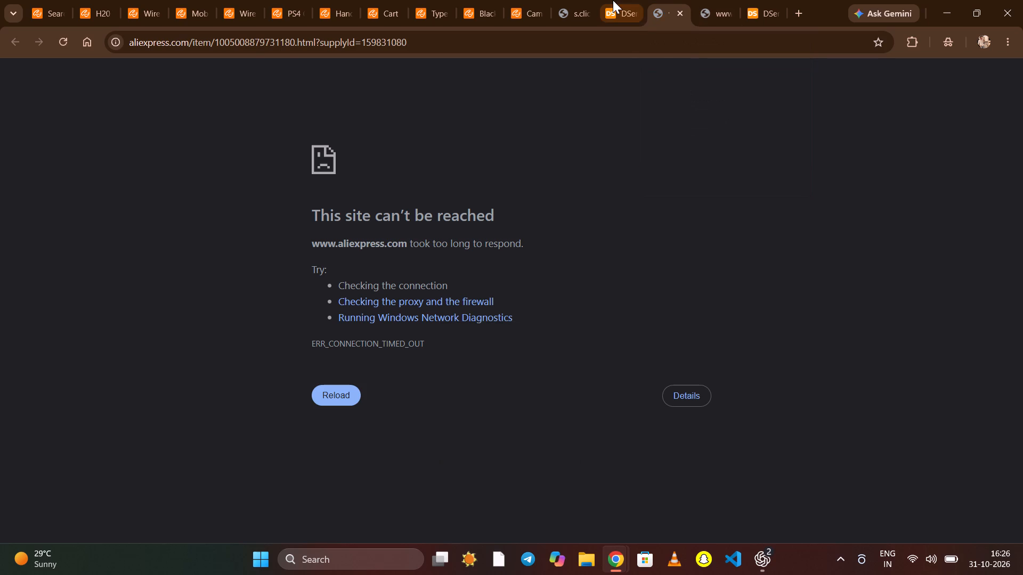
In the DSers results, select the ATTACK SHARK X65 HE keyboard and the L80 and L80PRO headsets for import.
click(613, 0)
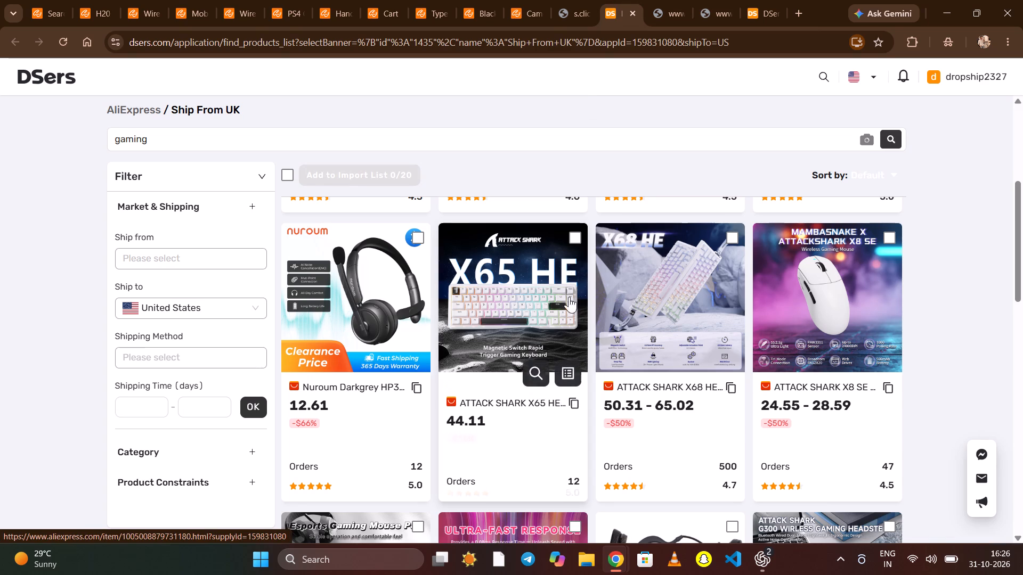
click(576, 242)
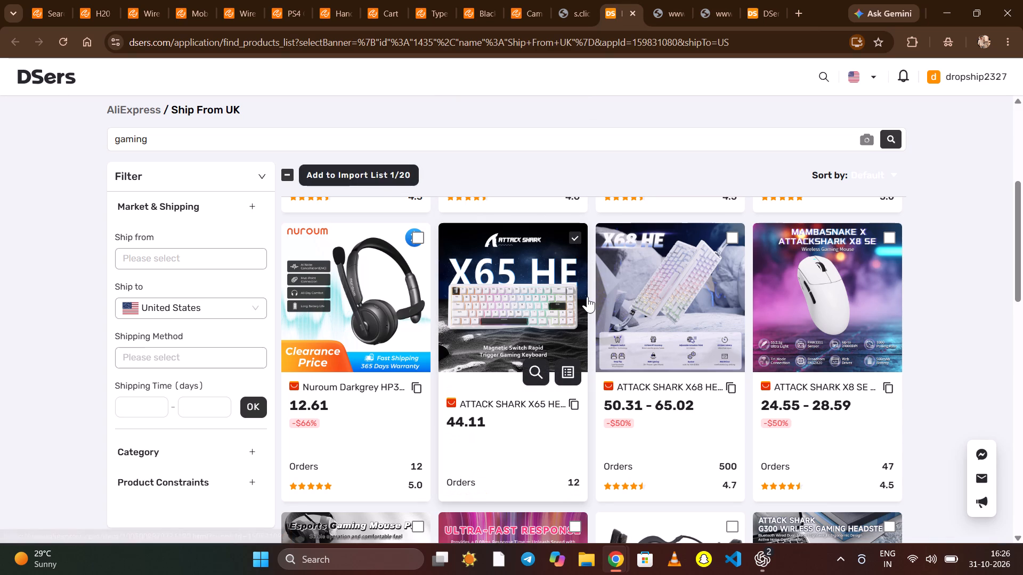
scroll(587, 297, up, 3)
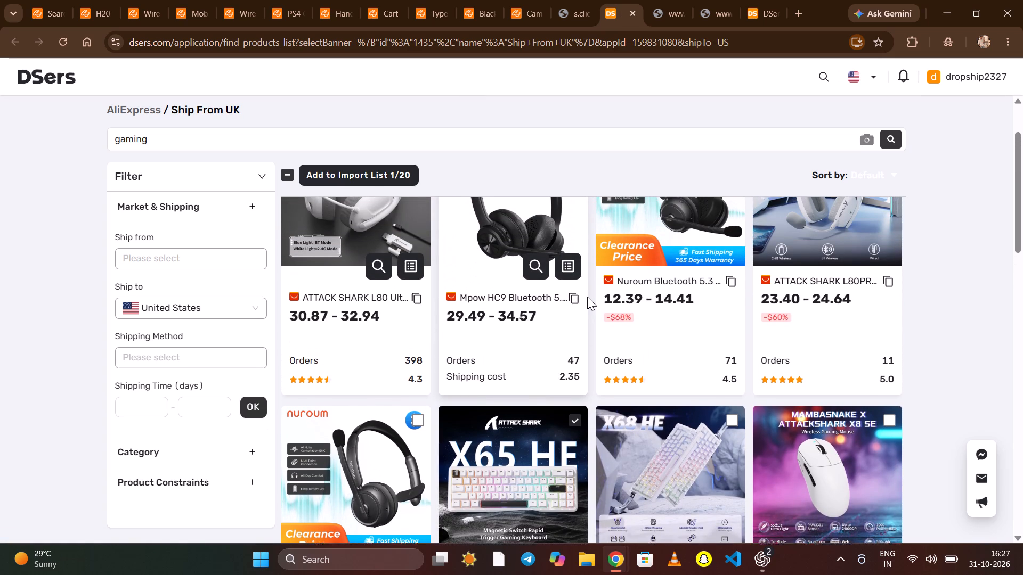
scroll(587, 297, up, 1)
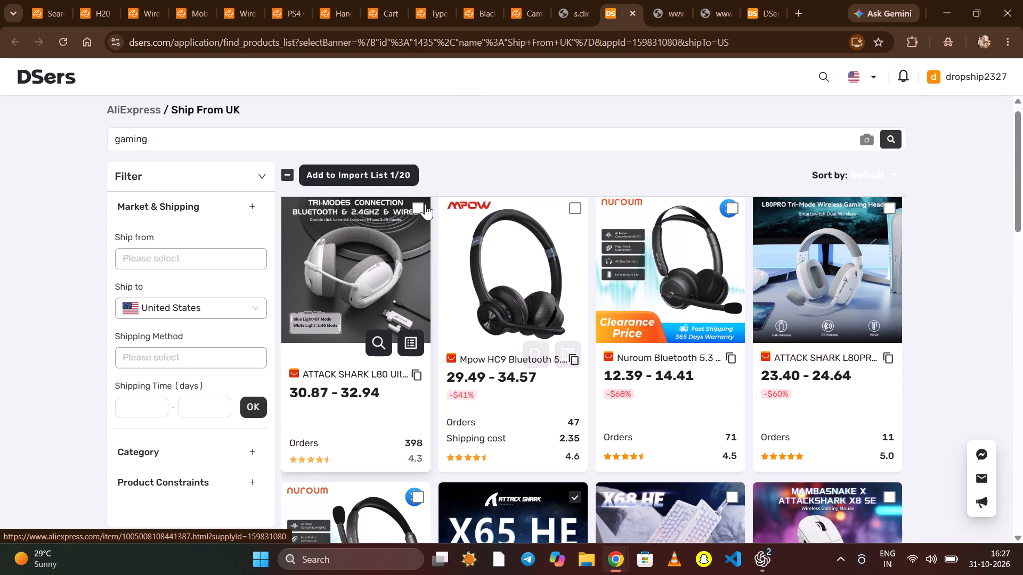
click(419, 204)
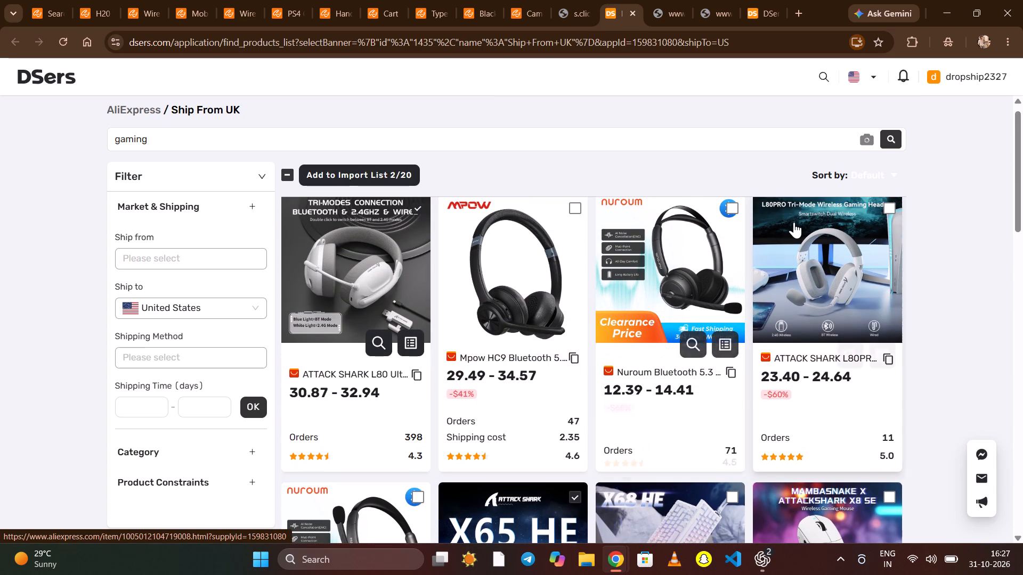
click(888, 209)
Add the pink ATTACK SHARK R82 HE keyboard to the import selection.
scroll(793, 410, down, 3)
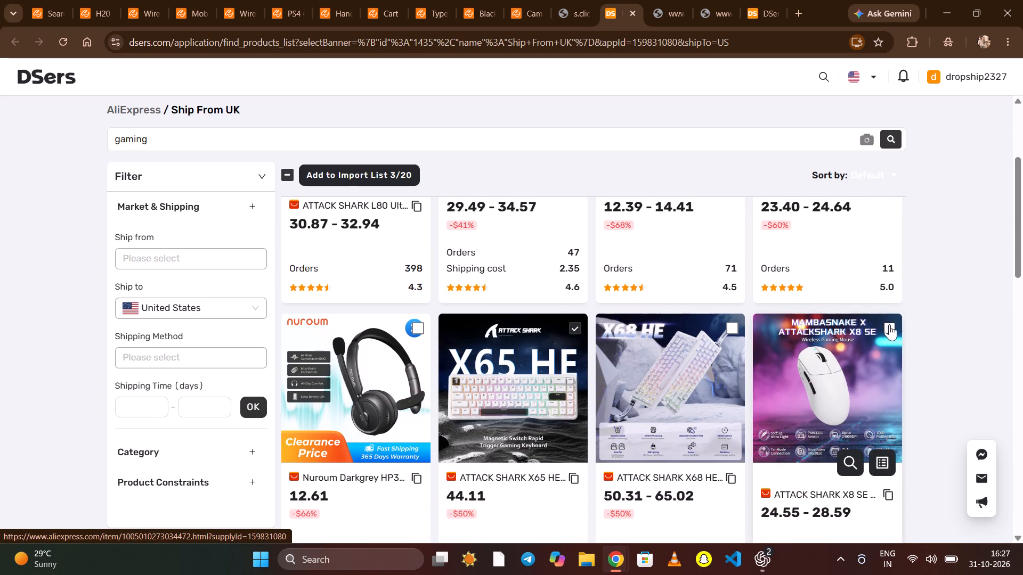
scroll(890, 324, down, 5)
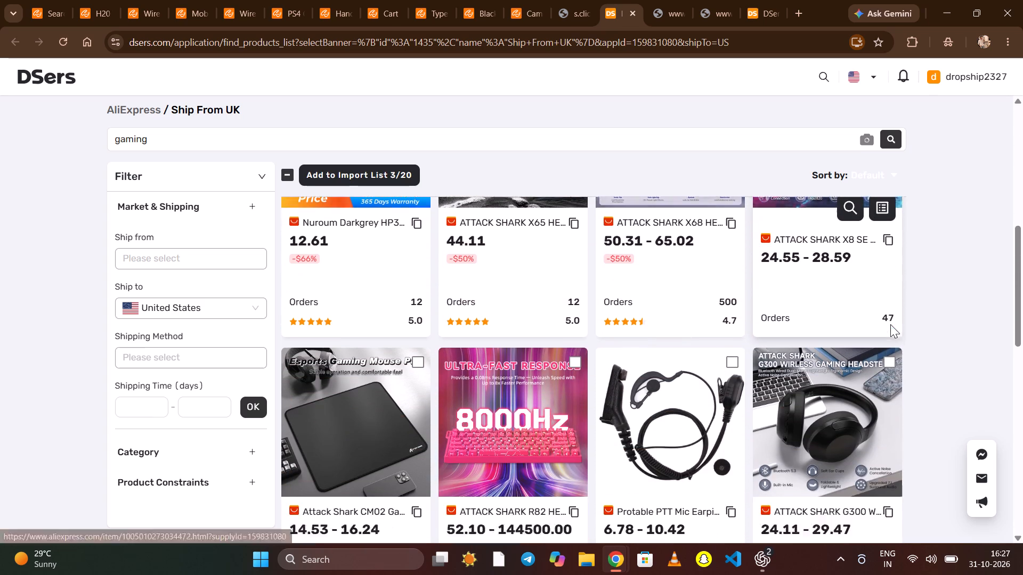
scroll(890, 324, down, 2)
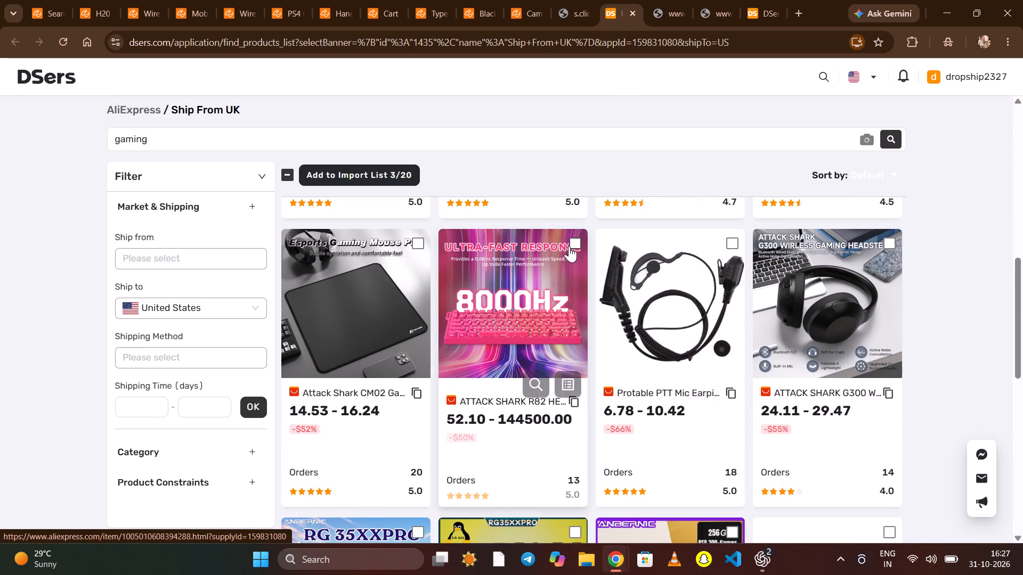
click(579, 241)
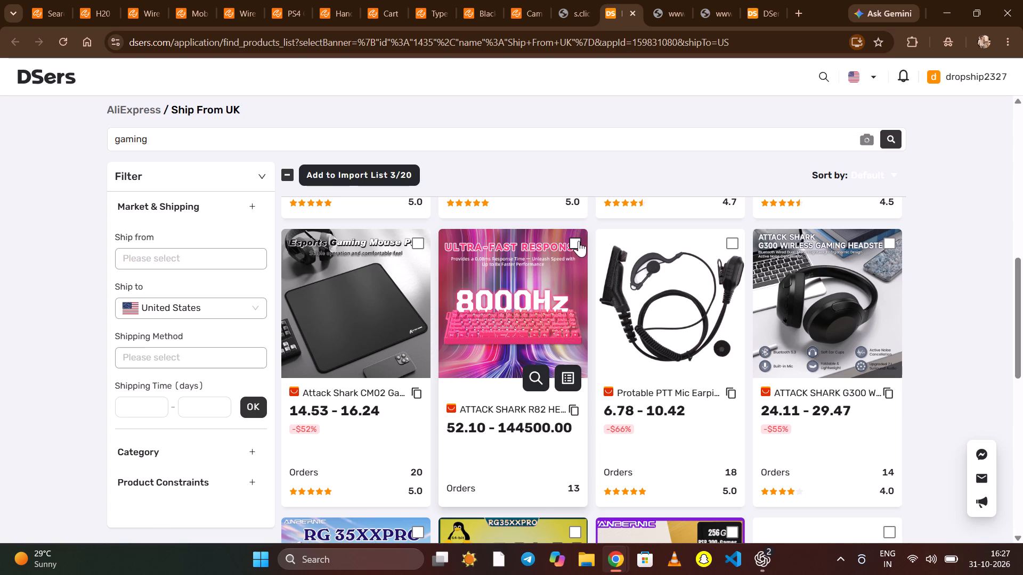
Add the three Anbernic RG35XX Pro console listings and the Redragon K515 Shiva keyboard to the import selection.
scroll(536, 358, down, 2)
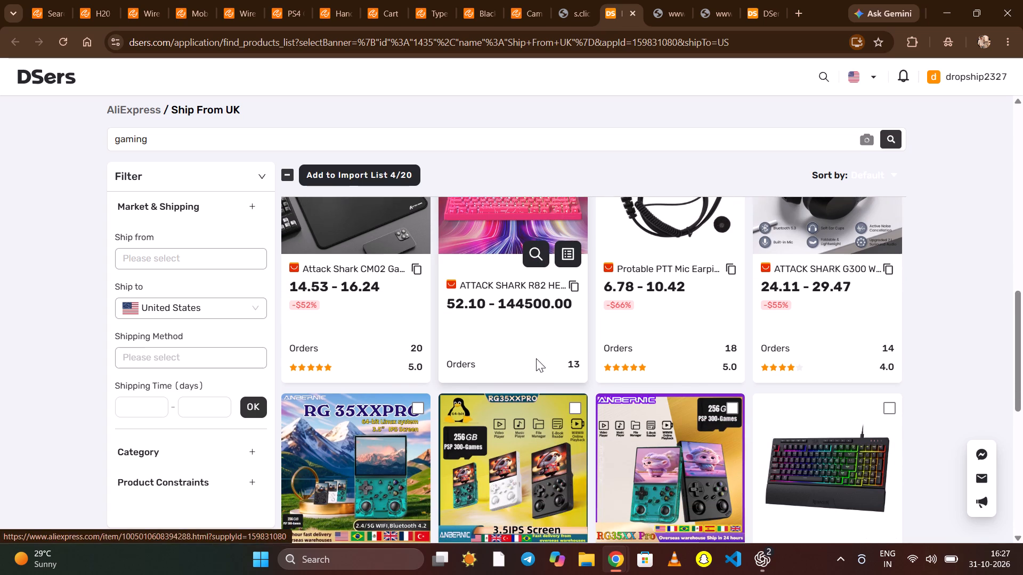
scroll(536, 358, down, 1)
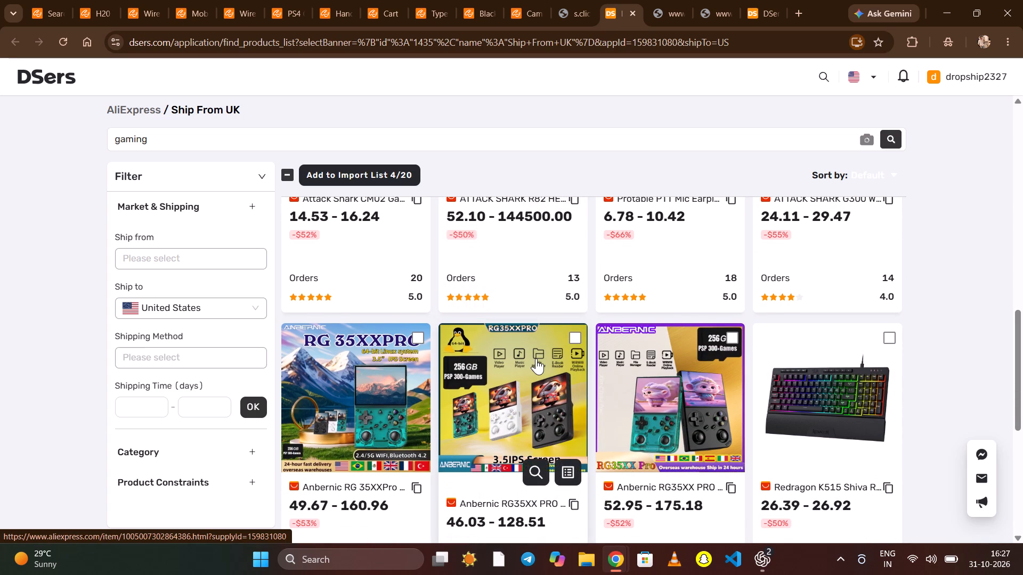
click(417, 334)
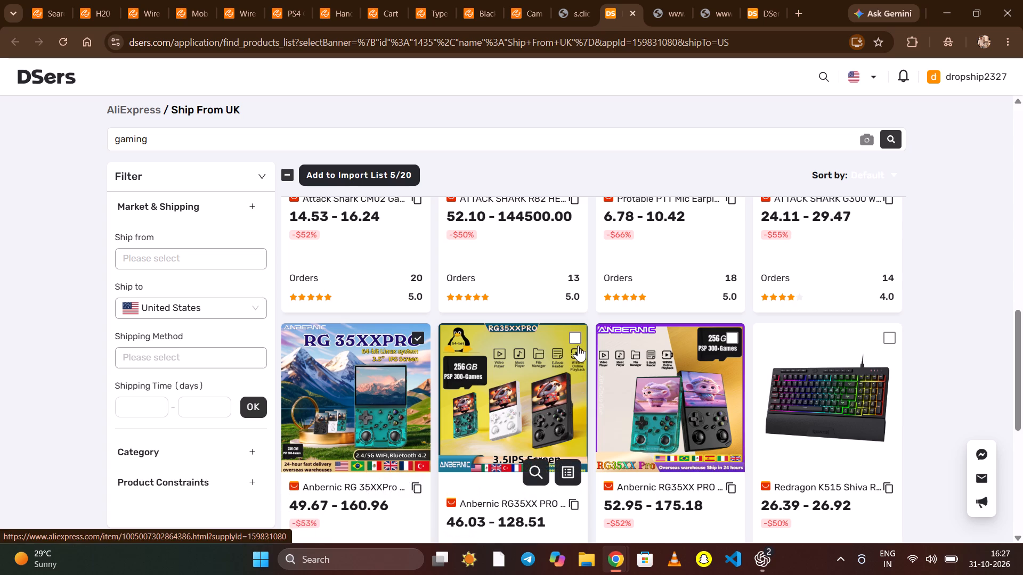
click(576, 335)
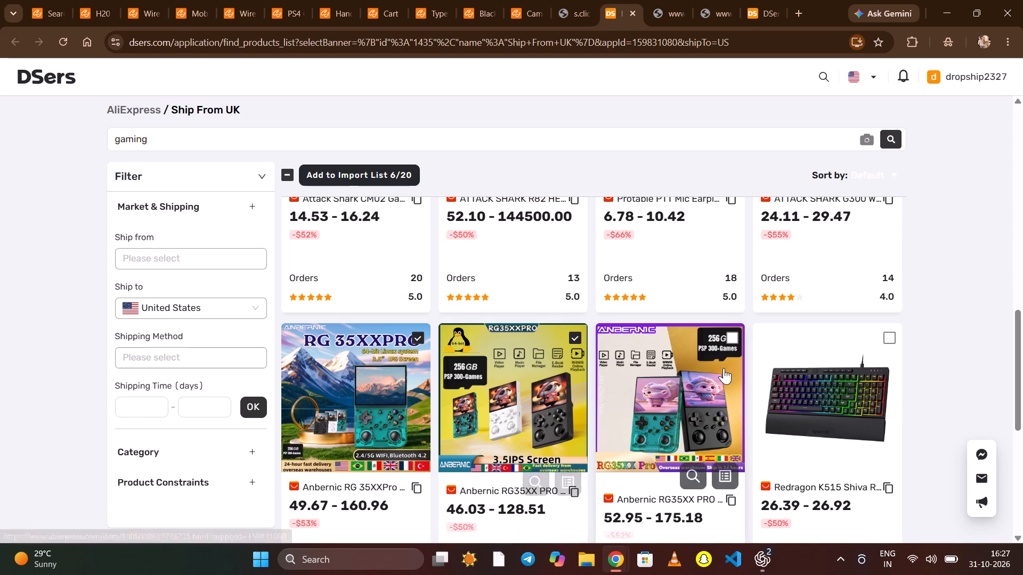
click(737, 336)
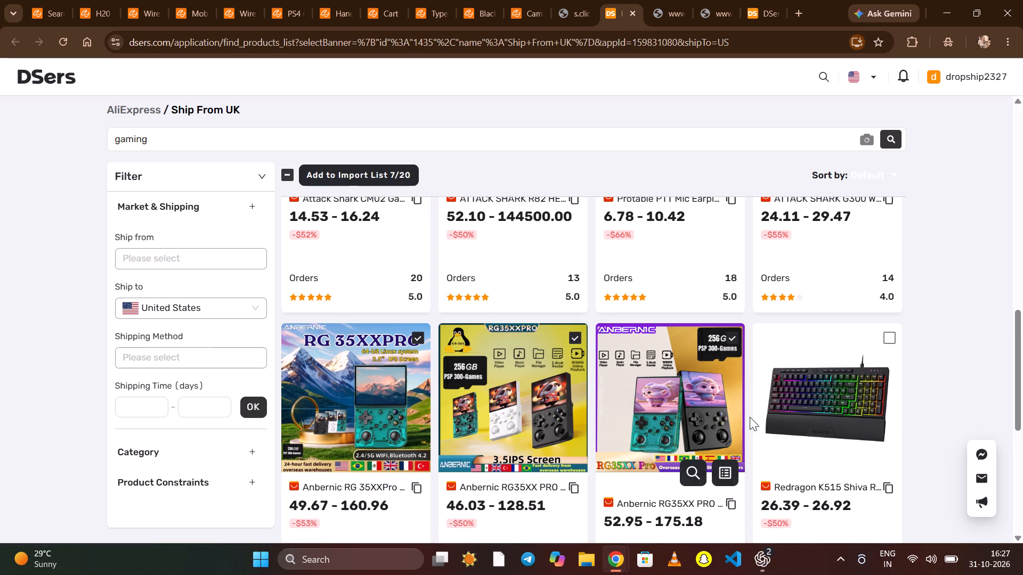
scroll(750, 425, down, 1)
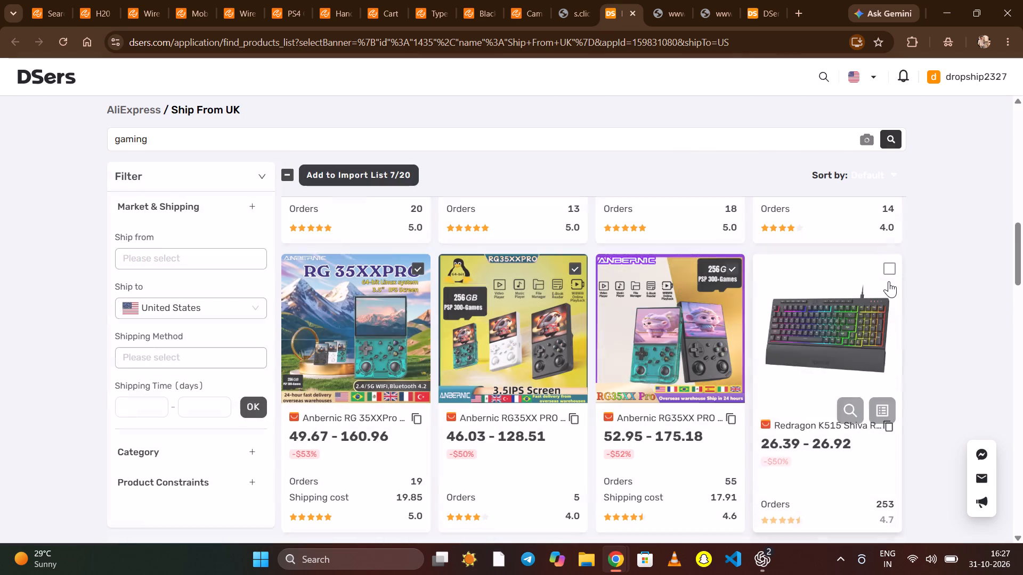
click(888, 265)
Add the ATTACK SHARK X6 and X3 mice and the Xiaomi Mesh System AX3000 NE to the import selection.
scroll(888, 265, down, 1)
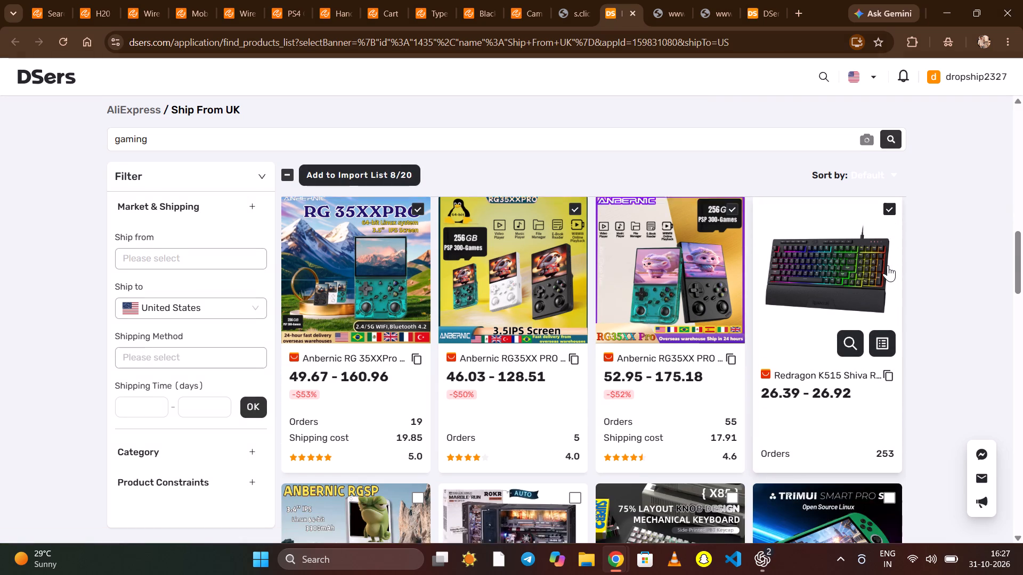
scroll(888, 265, down, 4)
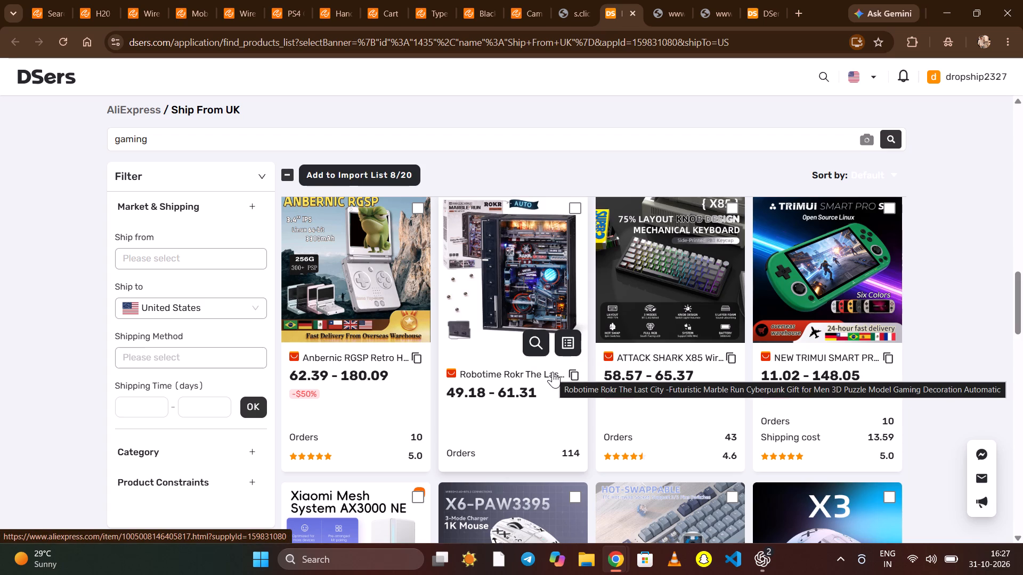
scroll(553, 372, down, 2)
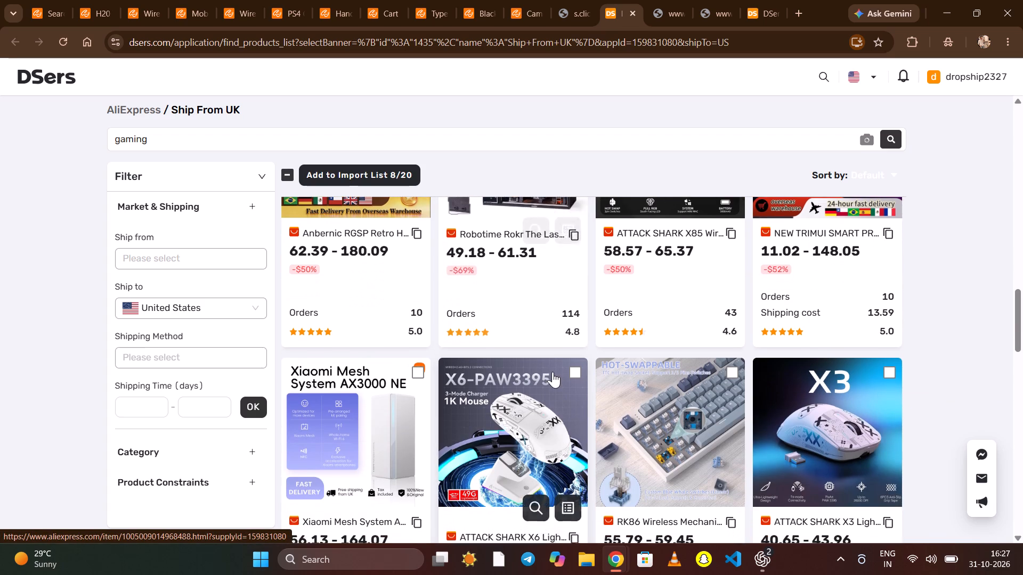
scroll(553, 372, down, 1)
click(575, 332)
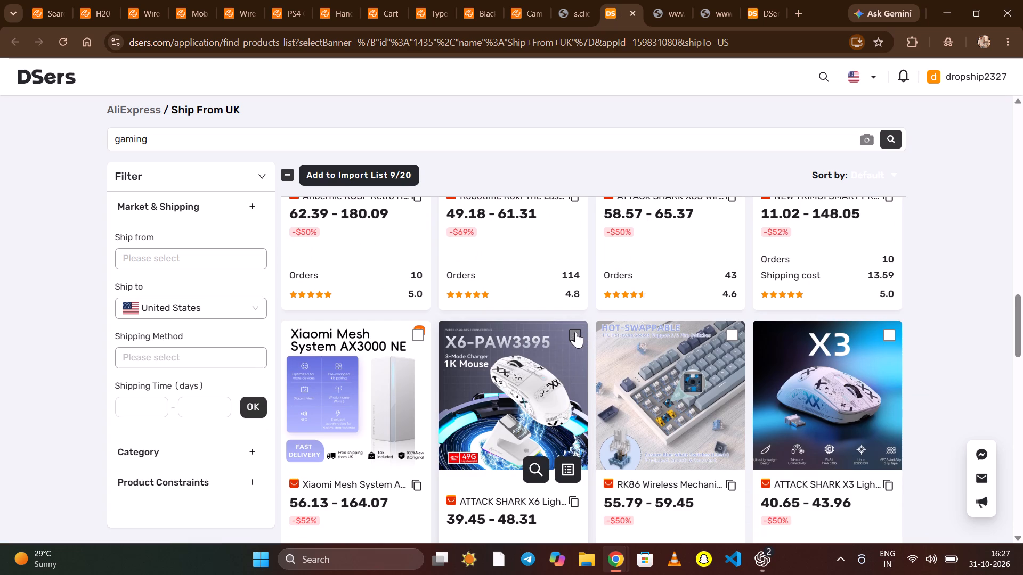
click(890, 334)
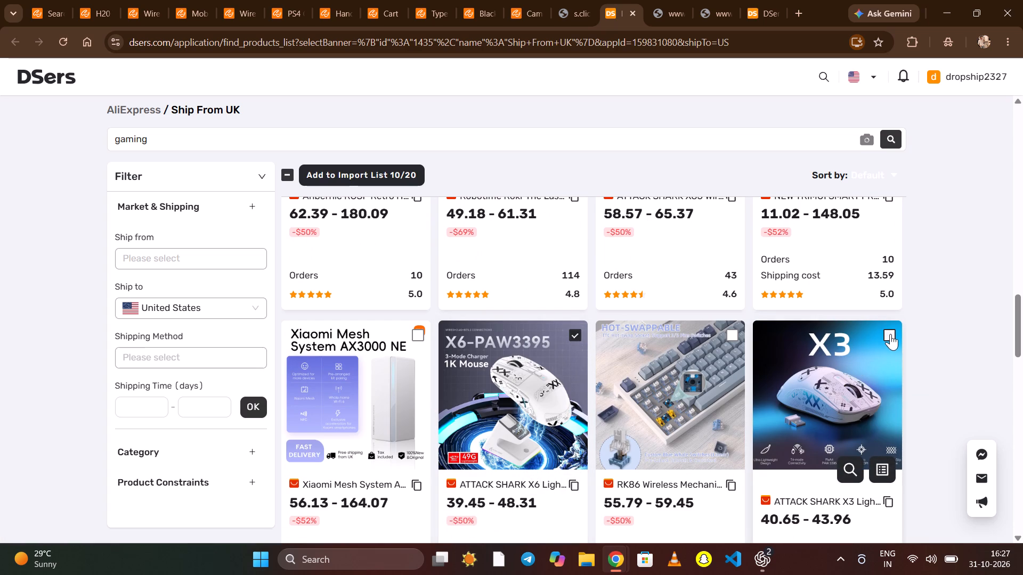
scroll(526, 398, down, 1)
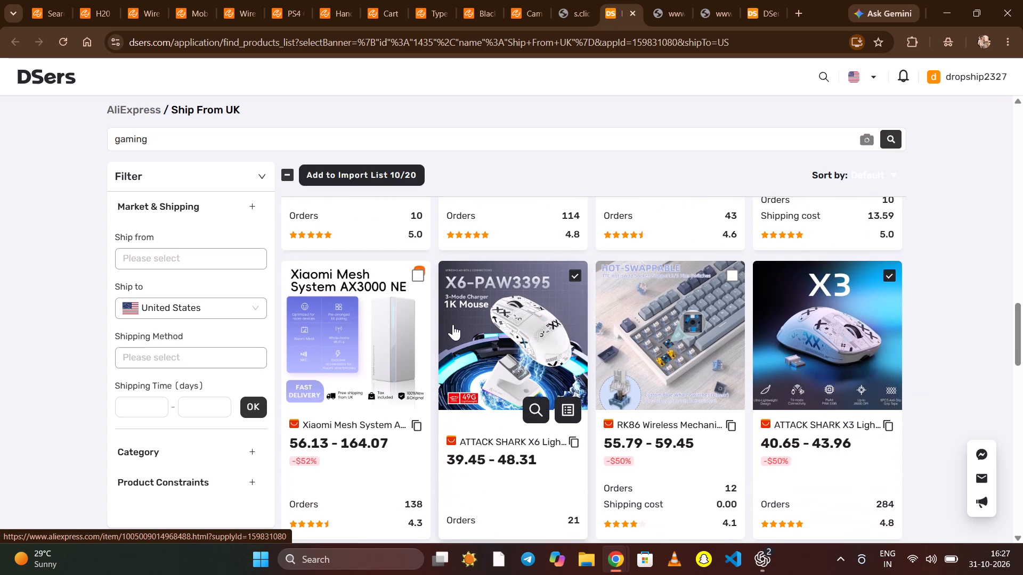
click(416, 274)
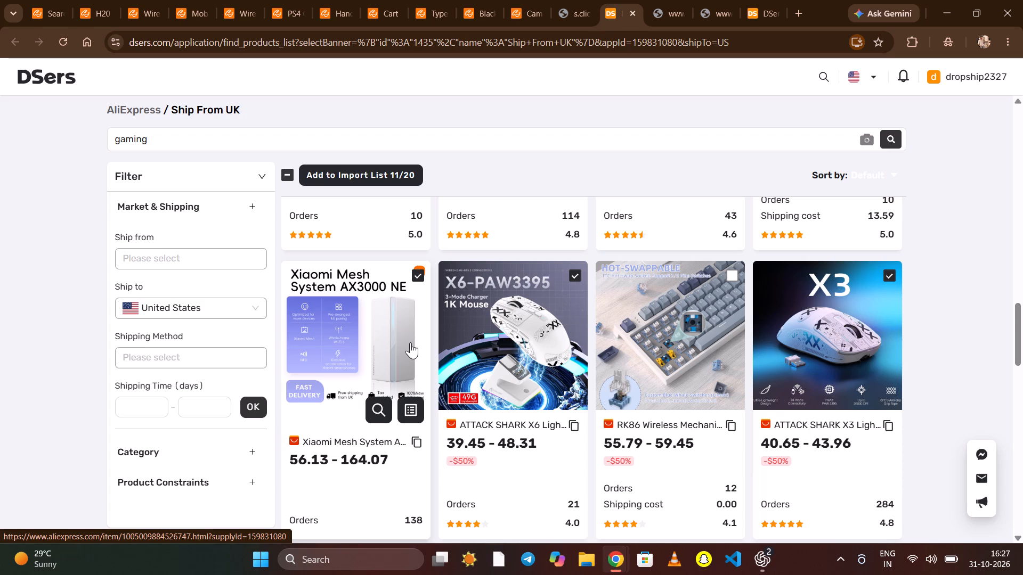
Add the M87 wireless gaming keyboard to the import selection.
scroll(410, 342, down, 4)
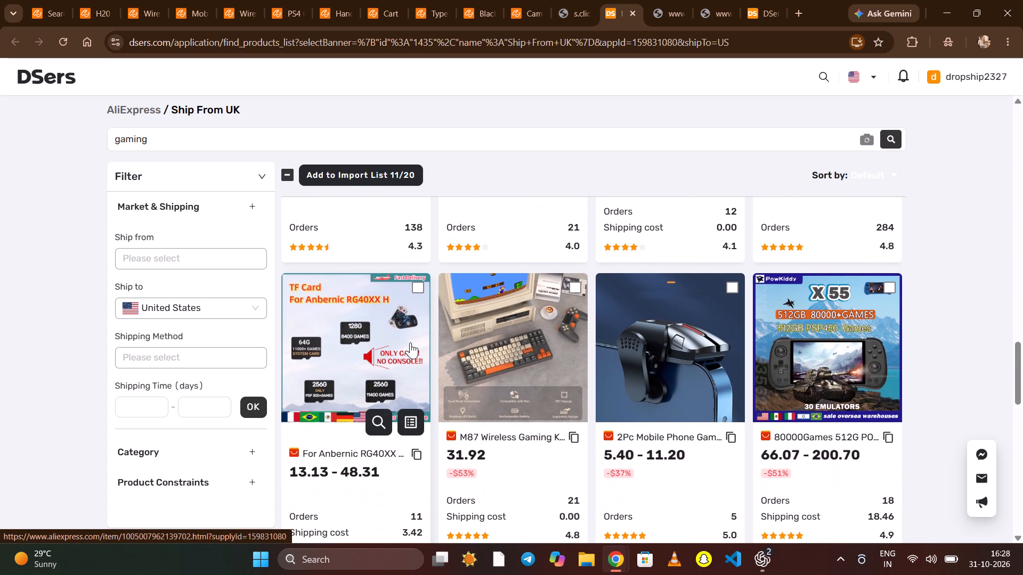
scroll(410, 342, down, 1)
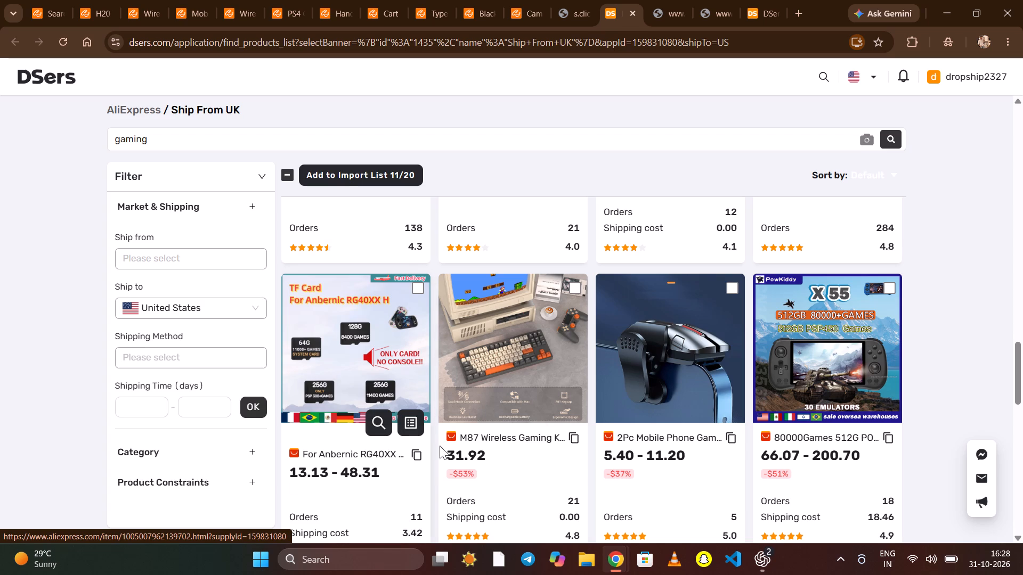
click(575, 282)
Look through the further gaming results shipping from the UK for more products worth importing.
scroll(575, 282, down, 2)
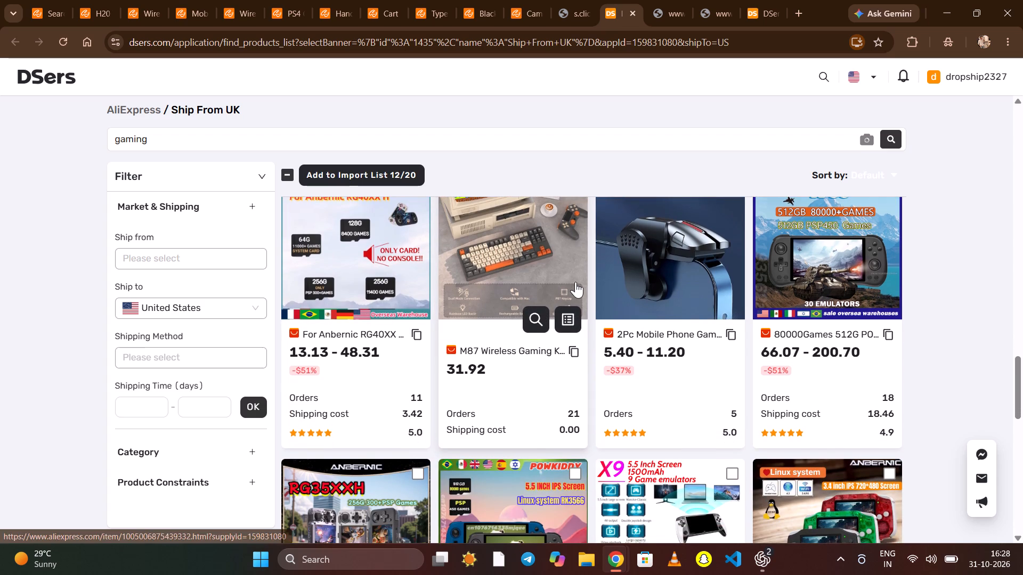
scroll(575, 282, down, 4)
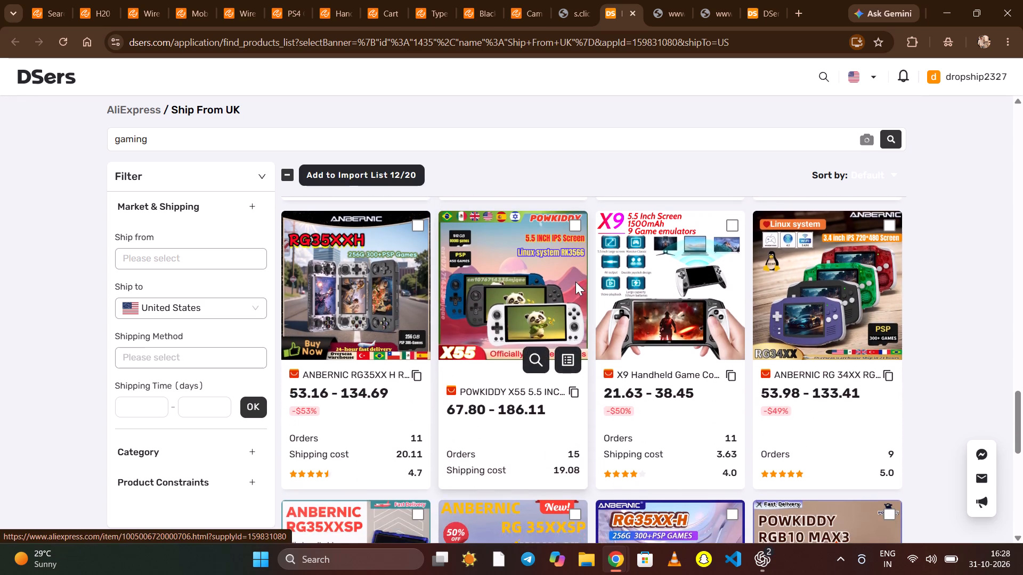
scroll(575, 282, down, 4)
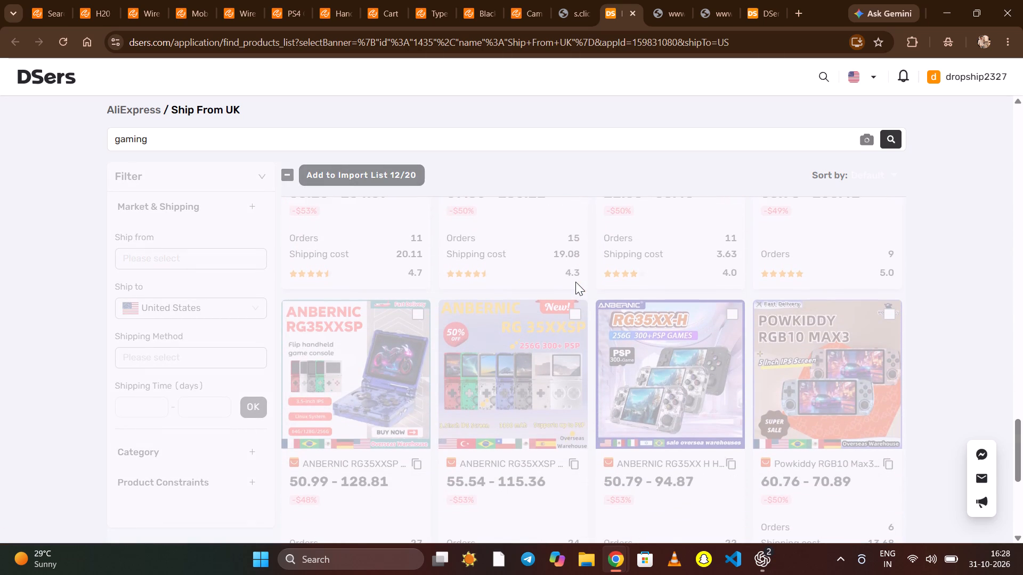
scroll(575, 282, down, 5)
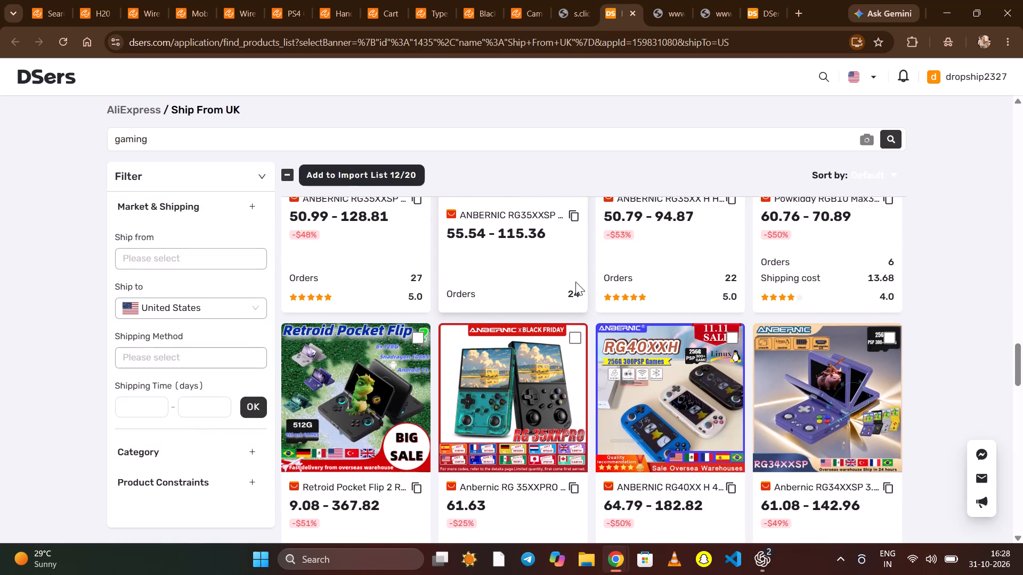
scroll(575, 282, down, 5)
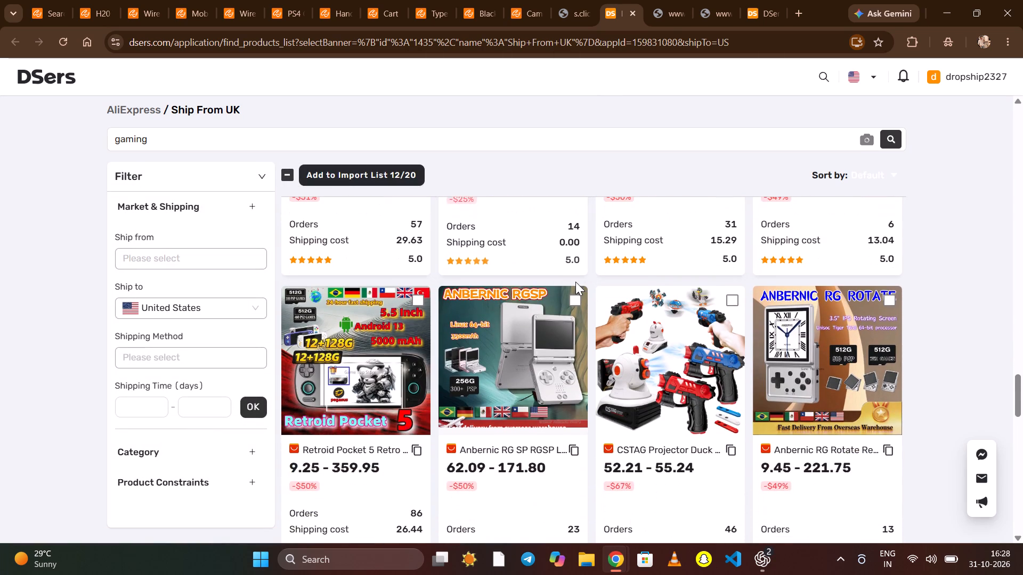
scroll(575, 282, down, 2)
scroll(575, 282, up, 1)
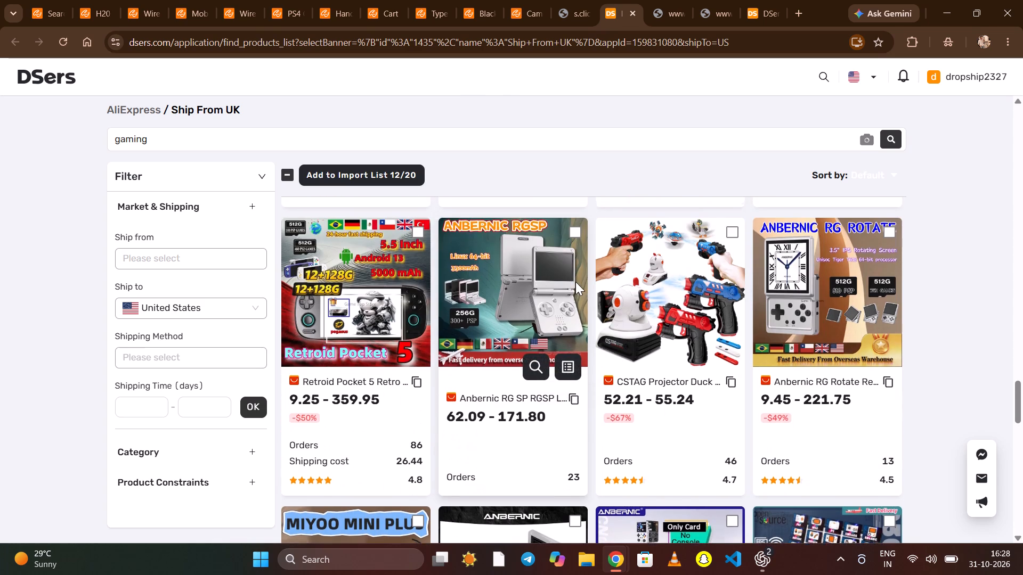
scroll(575, 282, up, 1)
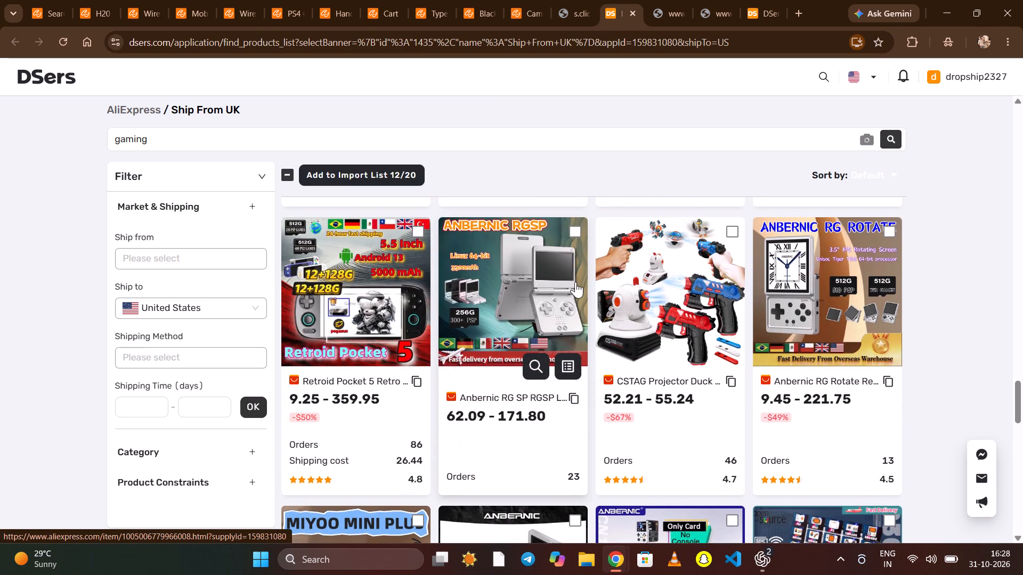
scroll(575, 282, down, 3)
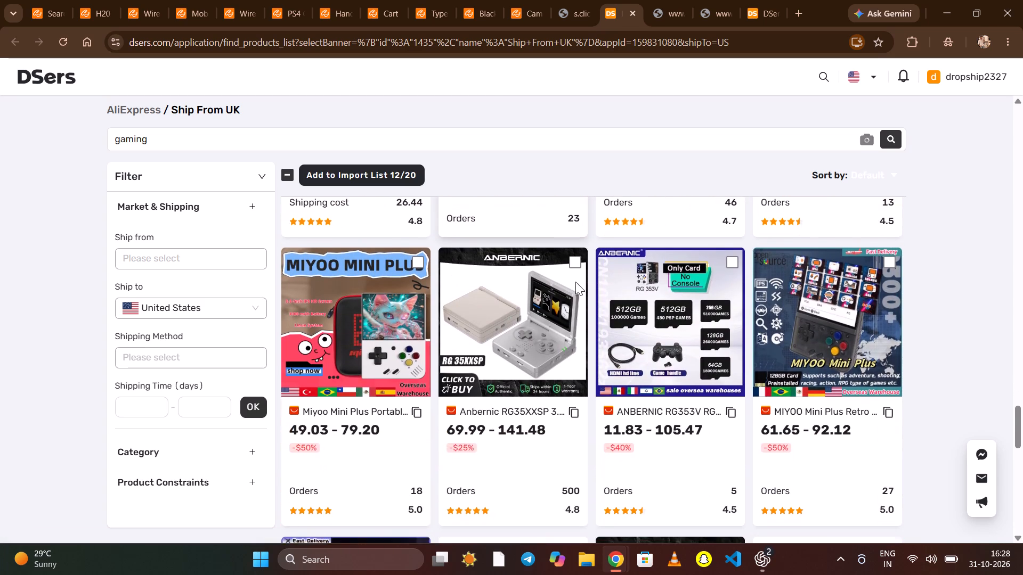
scroll(575, 282, down, 3)
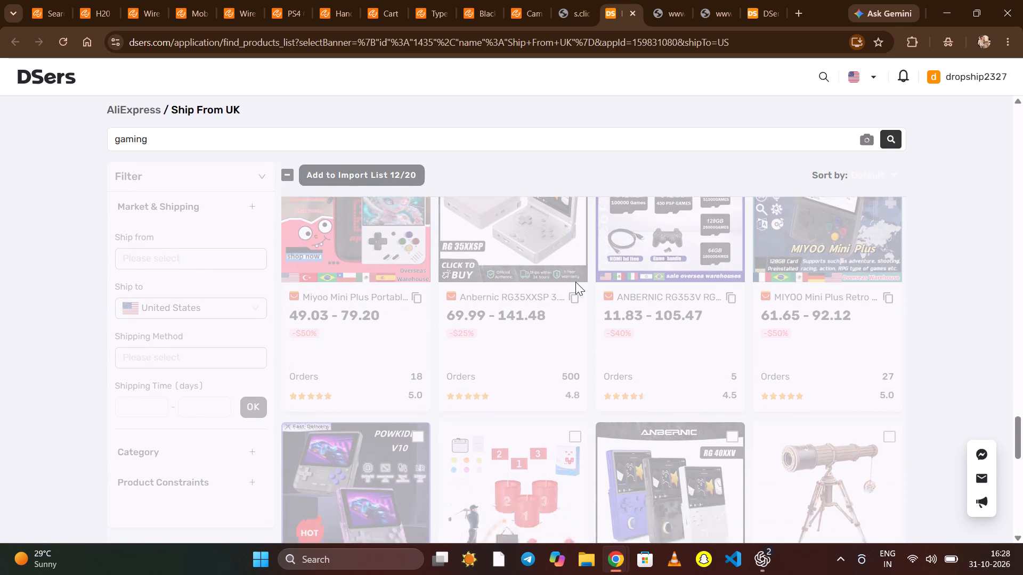
scroll(575, 282, down, 2)
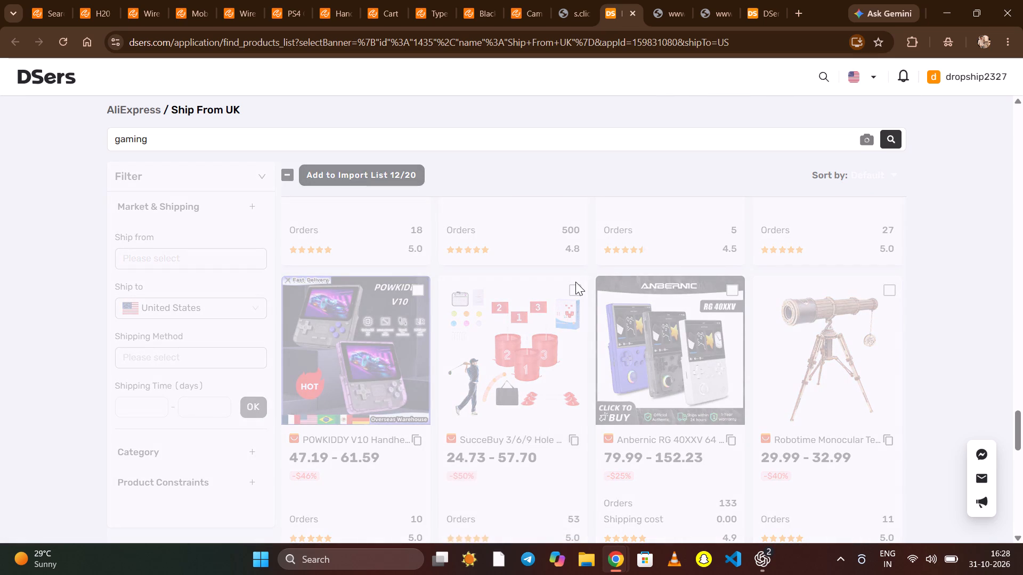
Add the selected products to the import list with English as the only import language, and close the import report.
click(385, 171)
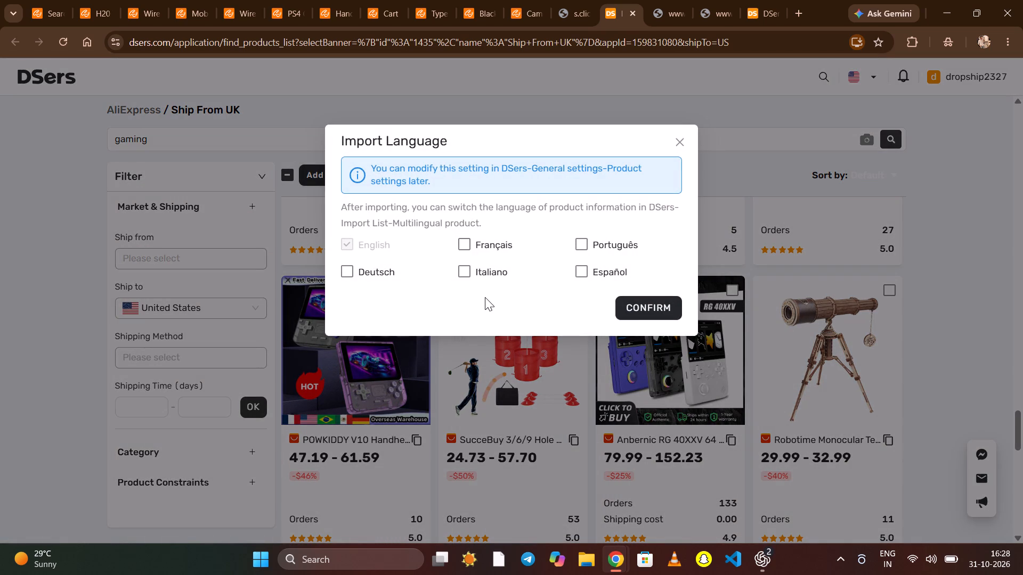
click(641, 311)
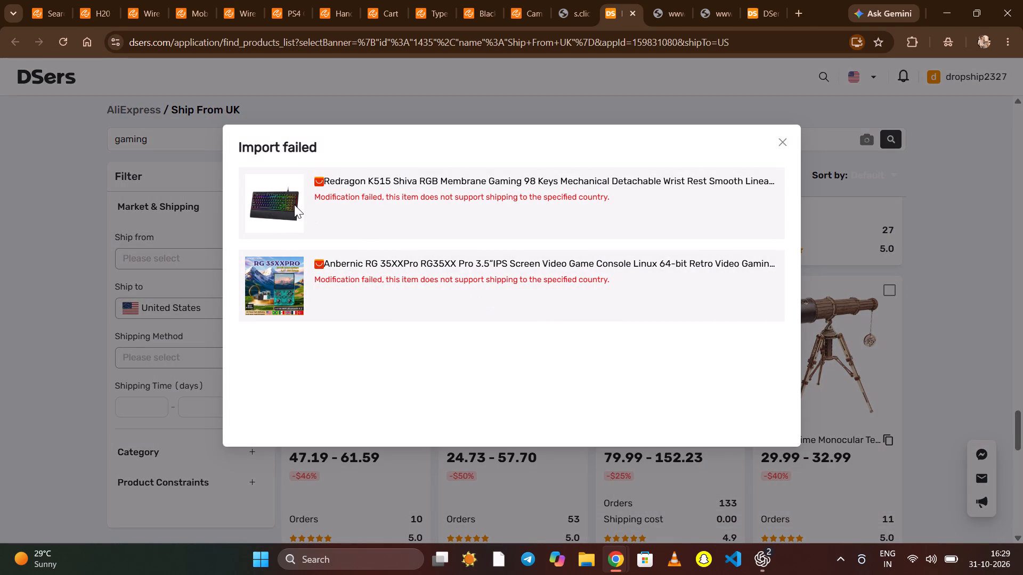
click(783, 144)
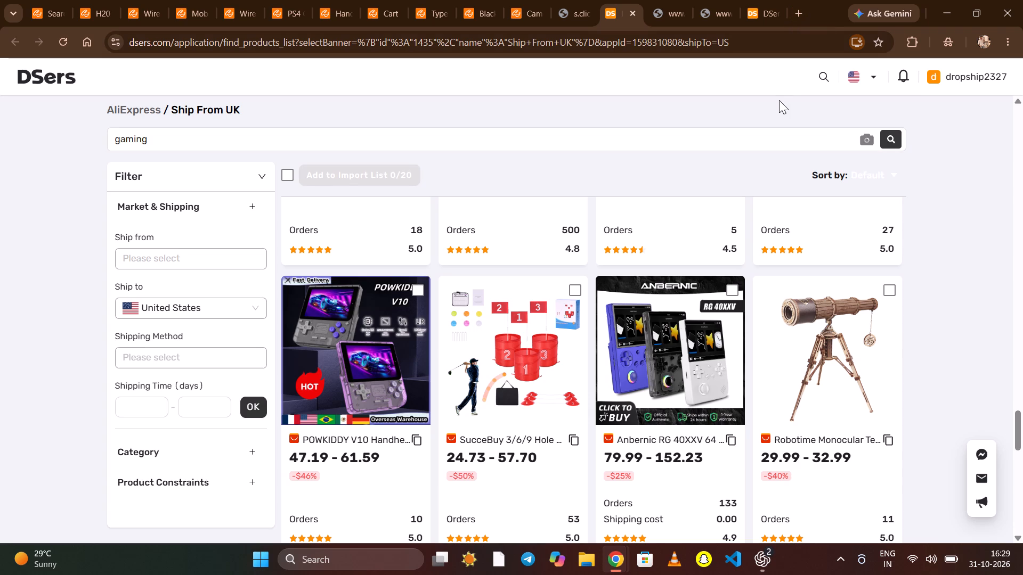
Switch to the other Chrome window, which holds the PLAYVEX store page and the "playvex shoping" search.
key(alt+Tab)
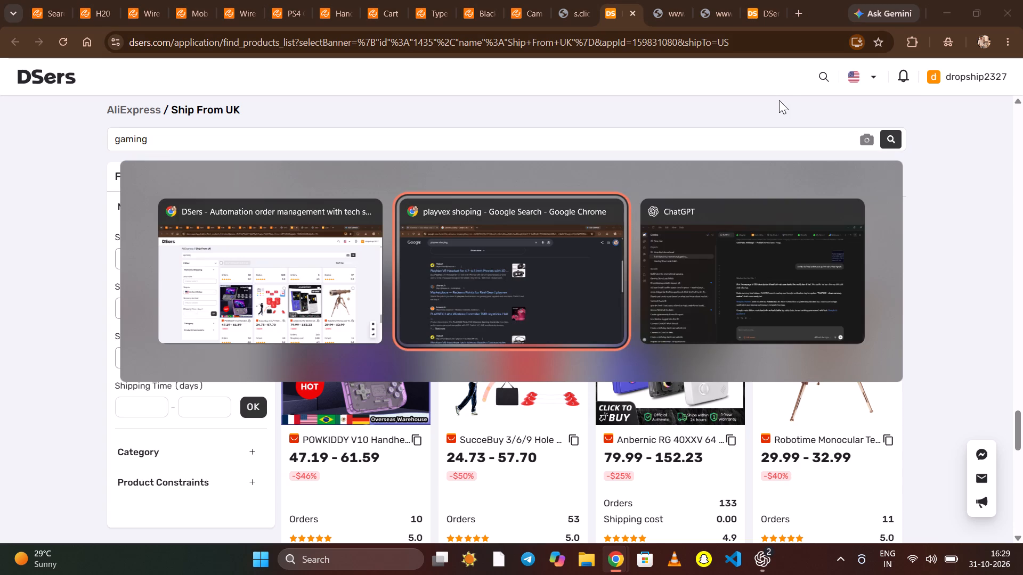
key(alt+Tab)
key(alt+Tab)
key(alt+Tab)
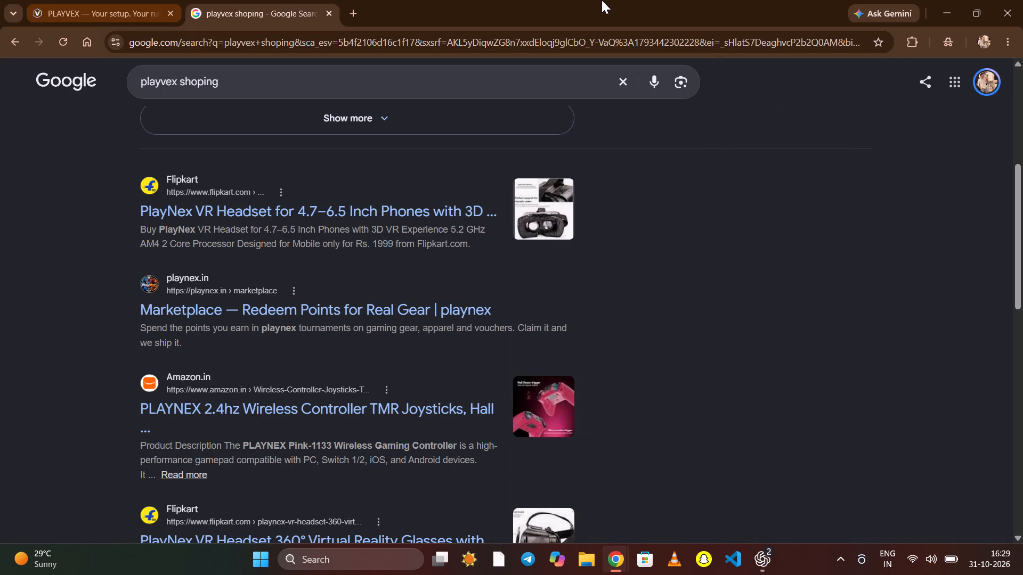
Reload the PLAYVEX storefront and examine which products its collection currently lists.
click(116, 0)
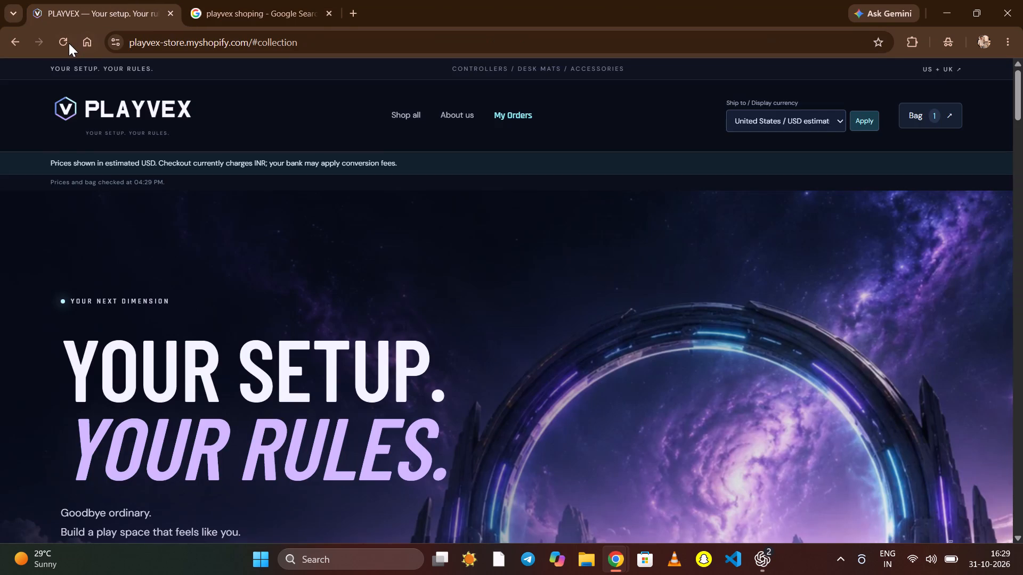
click(69, 43)
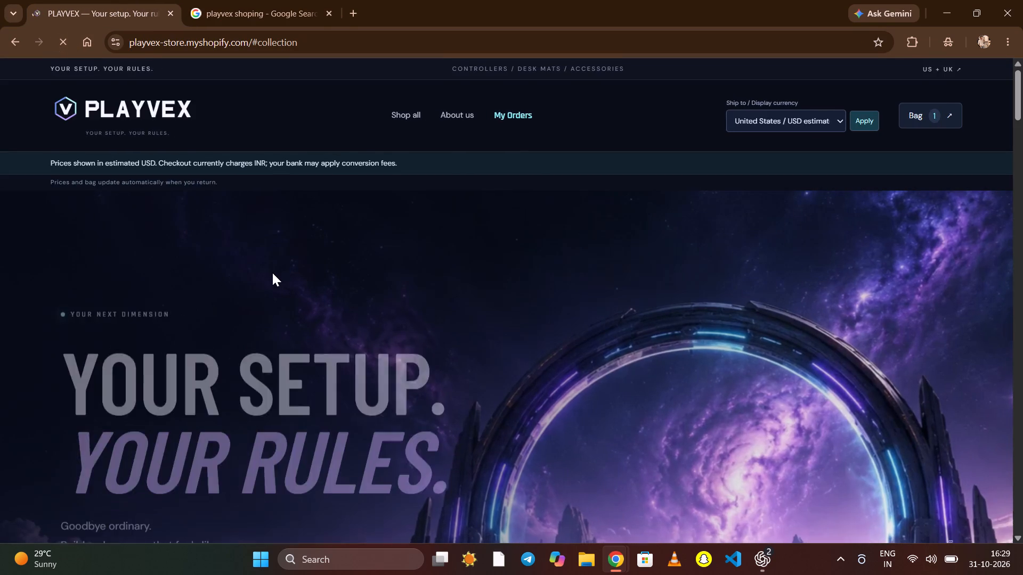
scroll(272, 273, down, 10)
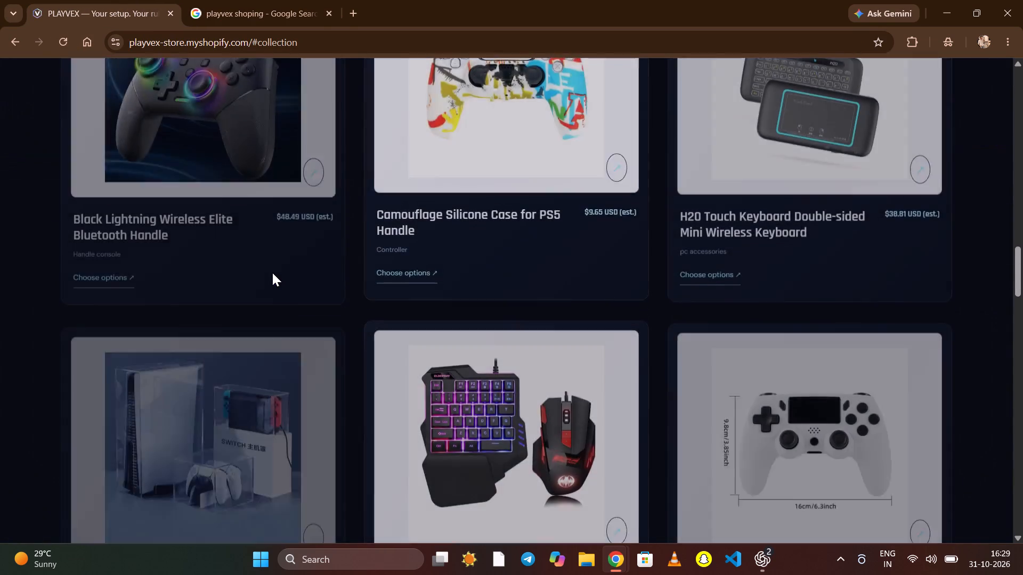
scroll(272, 273, right, 1)
scroll(272, 273, down, 2)
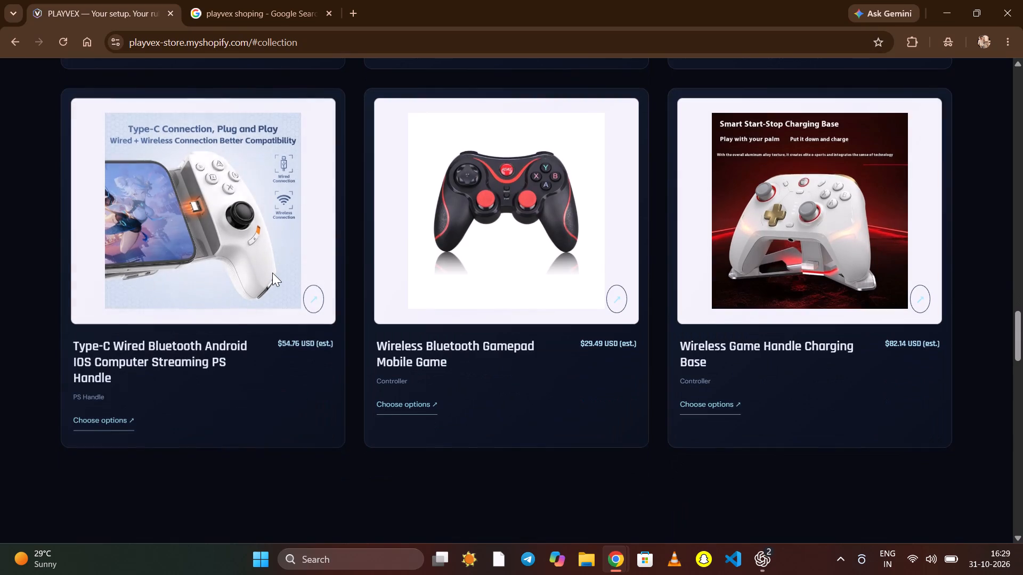
scroll(272, 273, down, 2)
Return to the DSers window, close the unreachable s.click.aliexpress.com tab, and open the DSers import list.
key(alt+Tab)
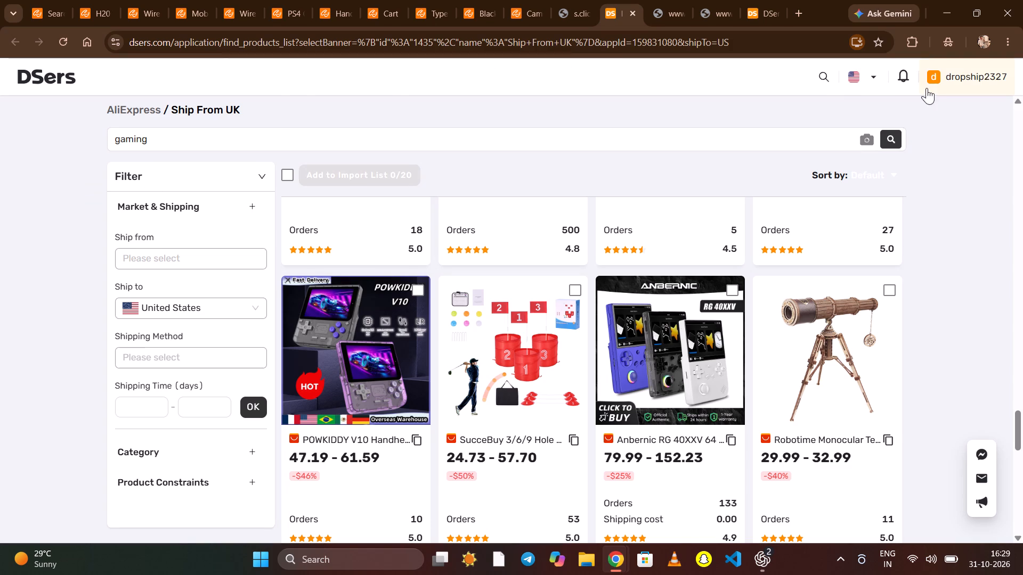
click(953, 88)
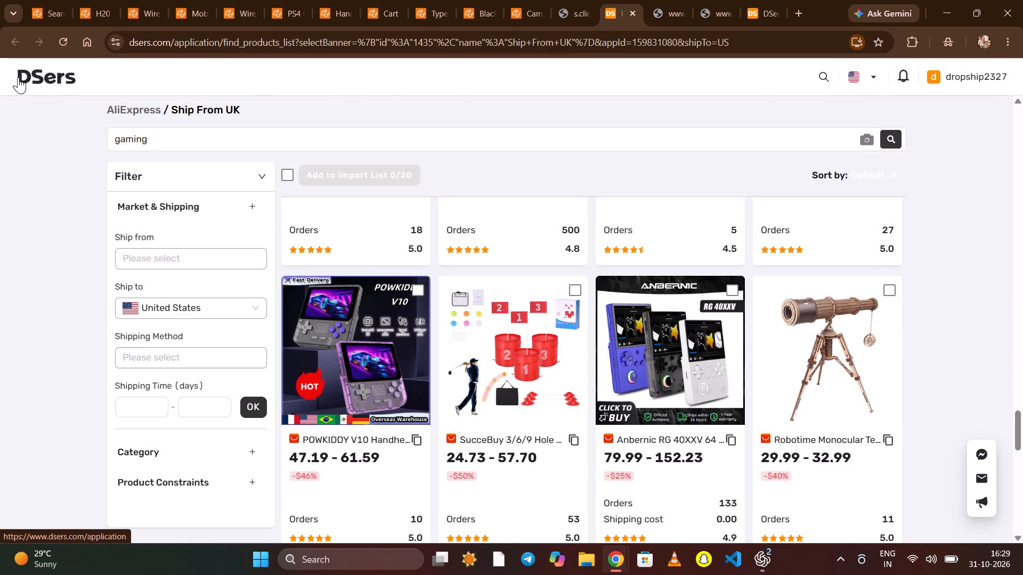
click(35, 74)
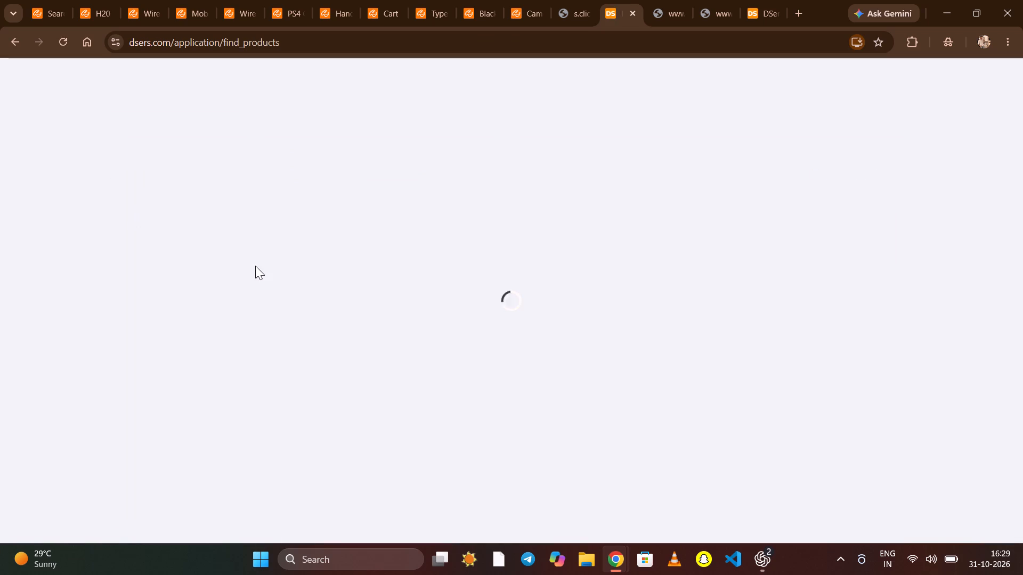
click(571, 12)
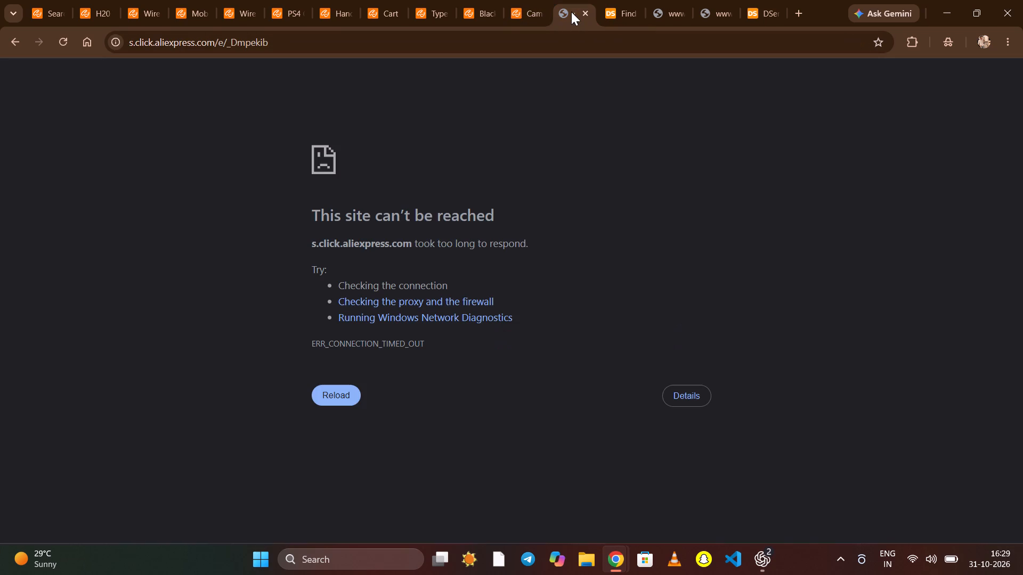
click(581, 14)
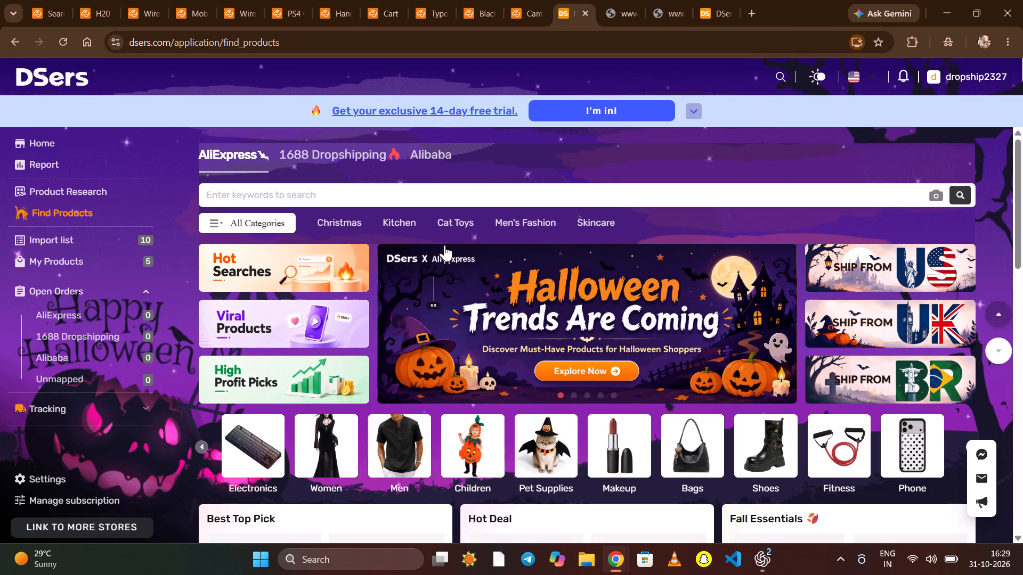
click(68, 235)
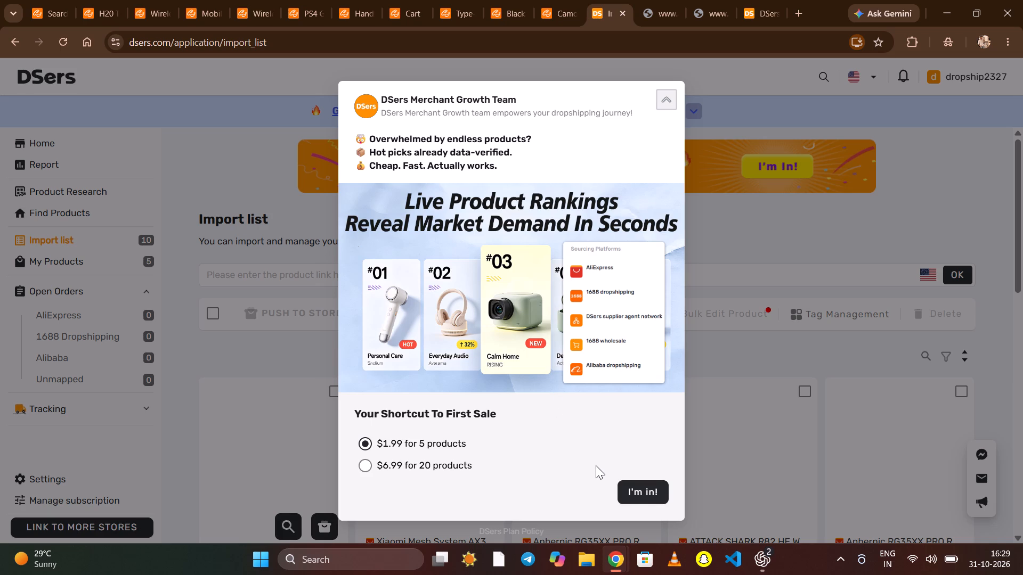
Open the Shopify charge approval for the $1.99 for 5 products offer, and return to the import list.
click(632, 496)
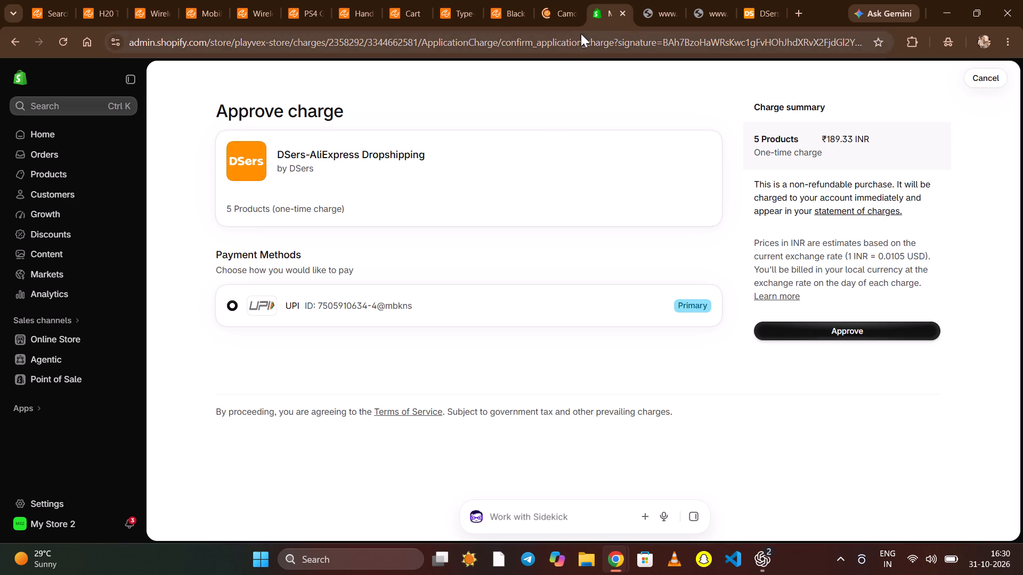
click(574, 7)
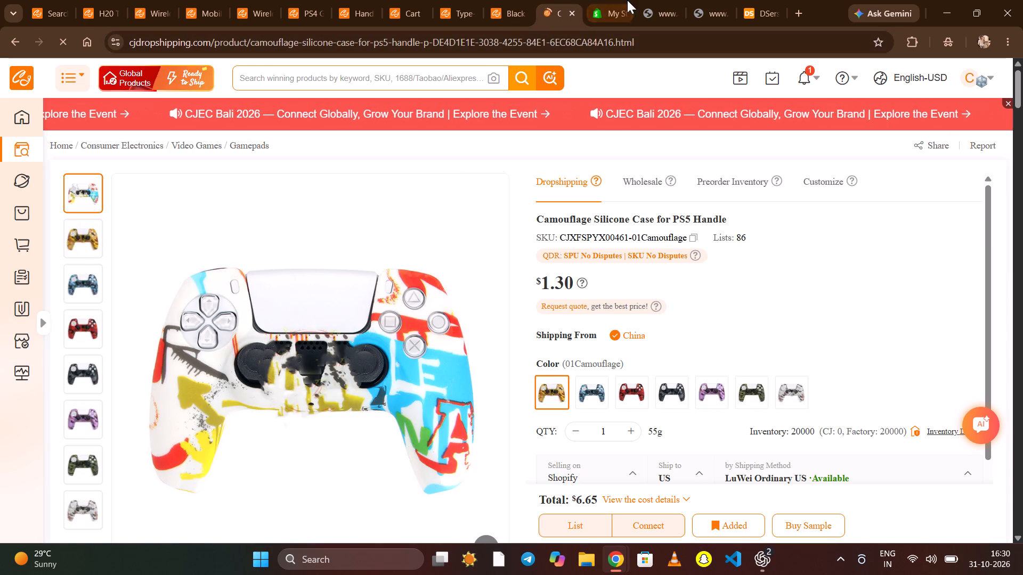
Leave the Shopify charge approval and go back to the DSers import list, dismissing its promotional offer and import tutorial.
click(601, 0)
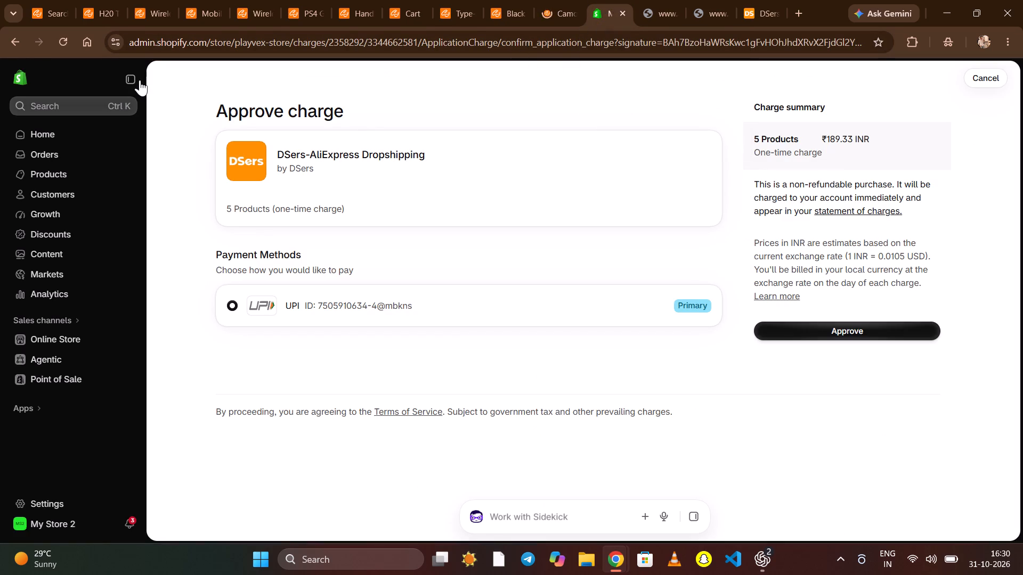
click(27, 35)
click(1, 43)
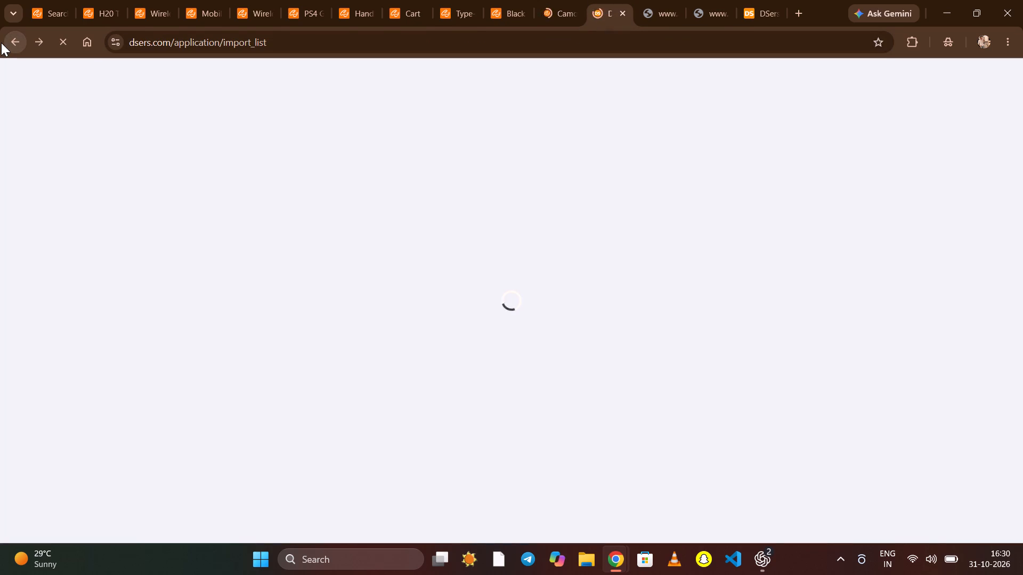
click(1, 43)
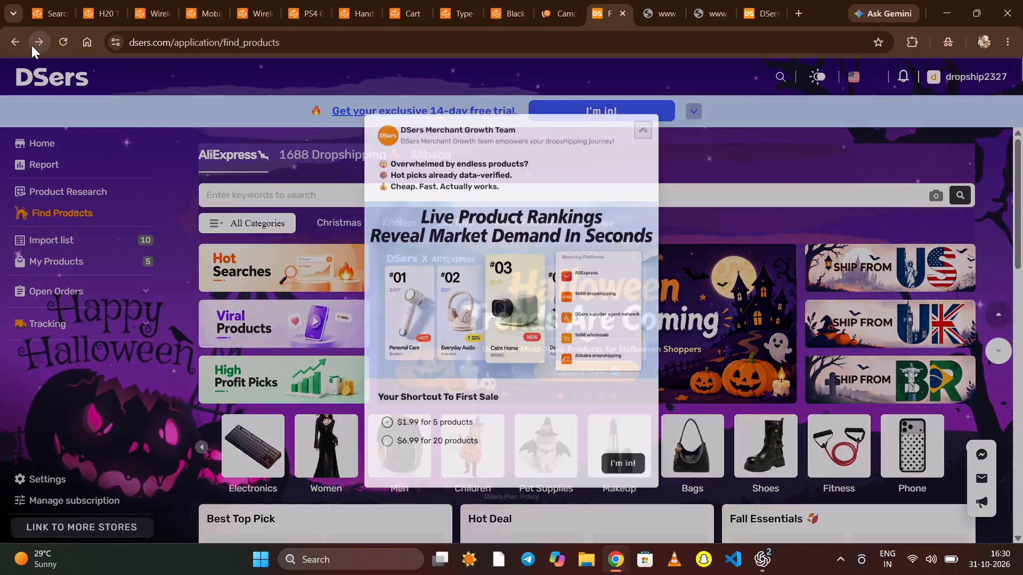
click(39, 50)
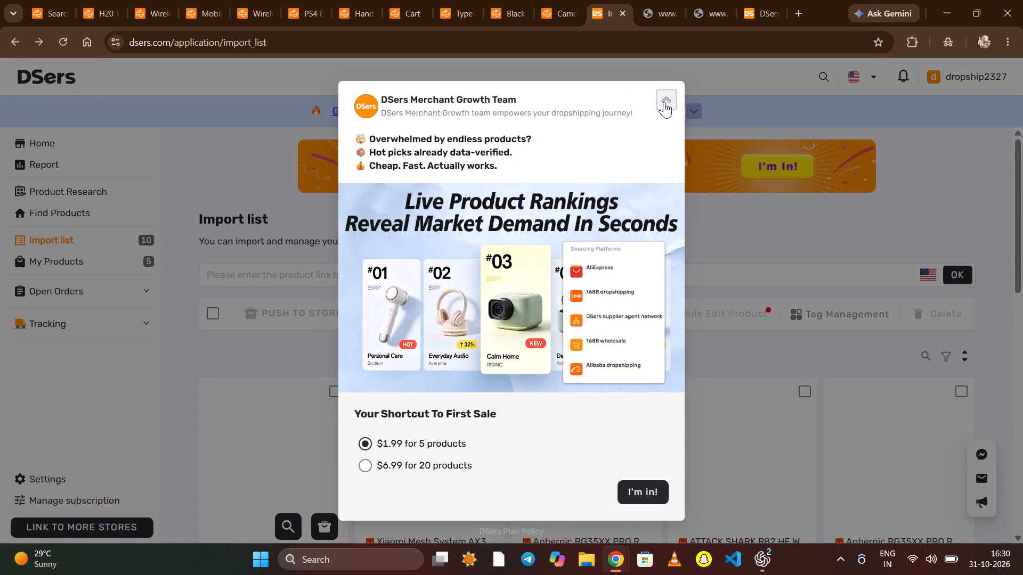
click(664, 102)
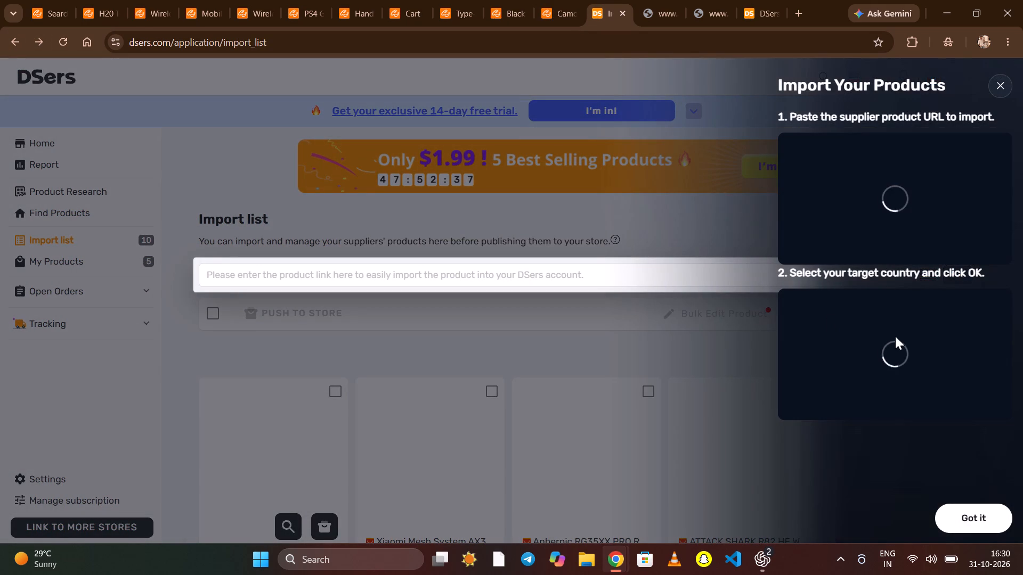
click(975, 507)
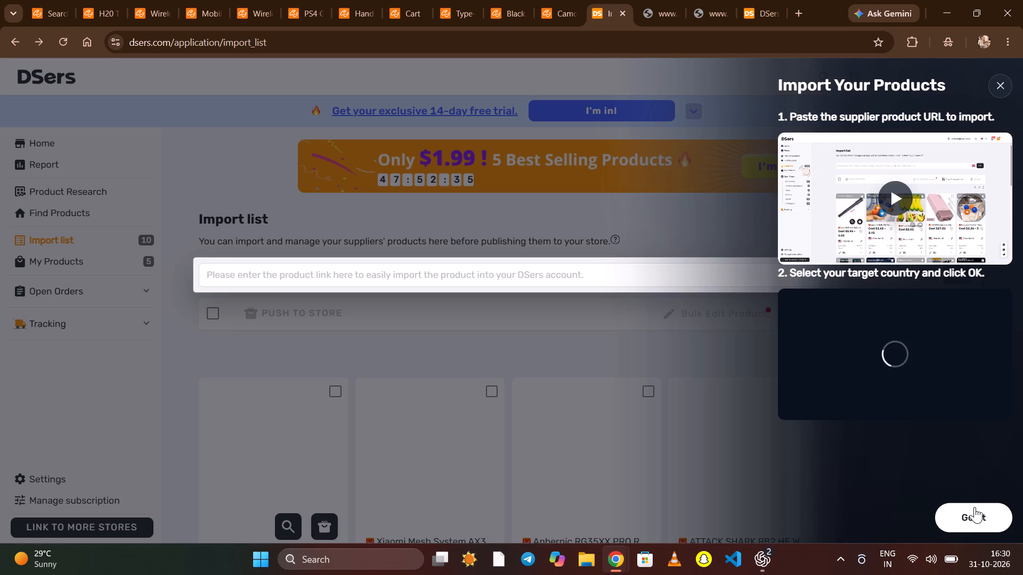
Select the import list's first-row products: M87 Wireless Gaming Keyboard, Xiaomi Mesh System, both Anbernic RG35XX PRO entries and ATTACK SHARK R82 HE.
scroll(911, 410, down, 2)
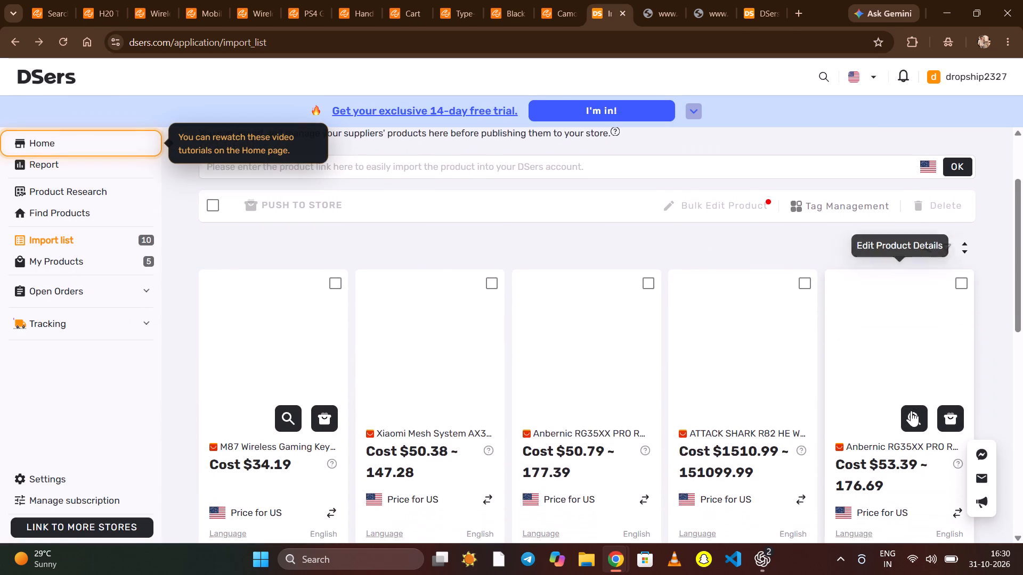
scroll(911, 410, down, 5)
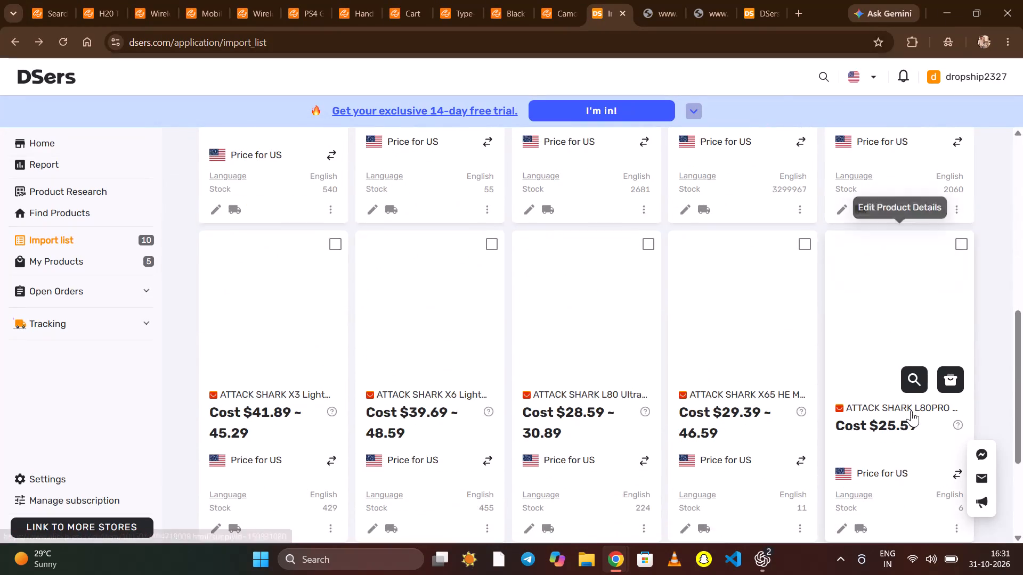
scroll(911, 410, down, 3)
scroll(911, 410, up, 6)
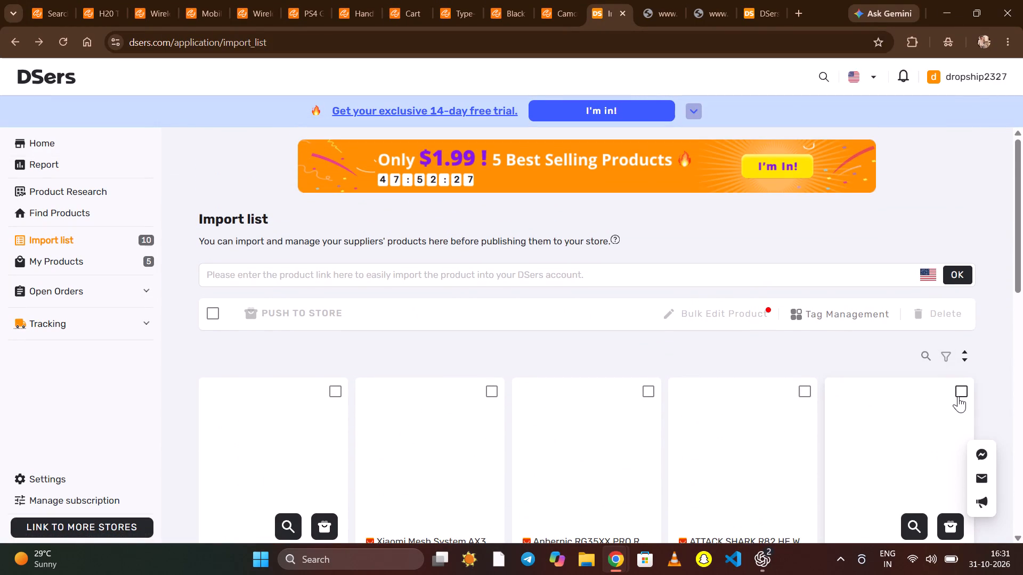
click(958, 396)
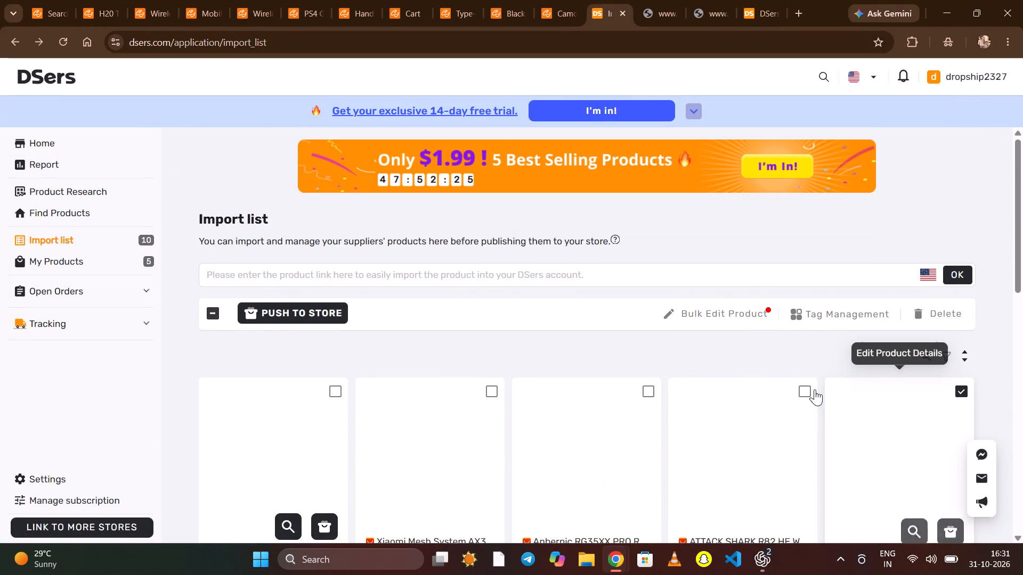
click(806, 390)
scroll(806, 390, down, 1)
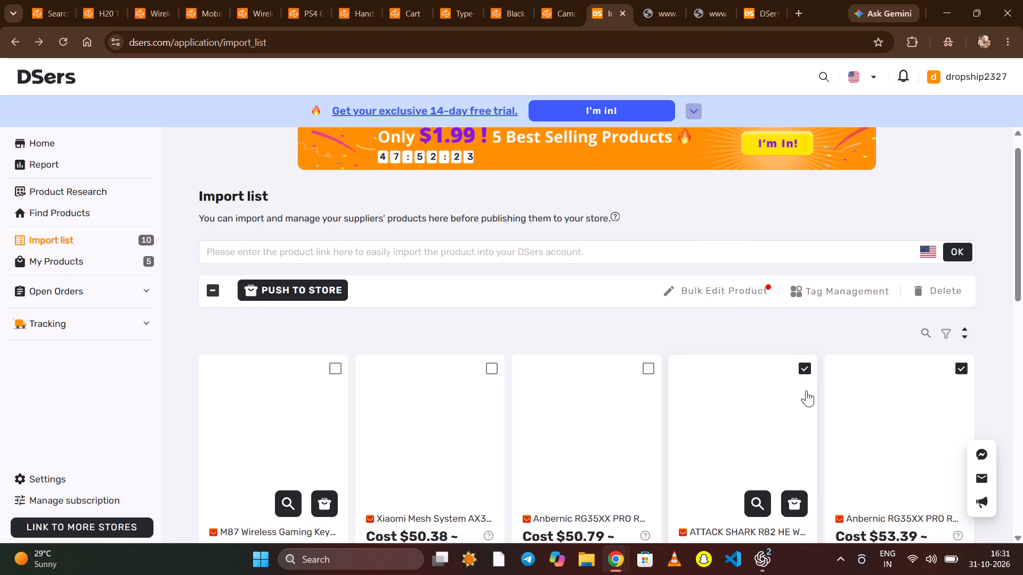
scroll(806, 390, down, 2)
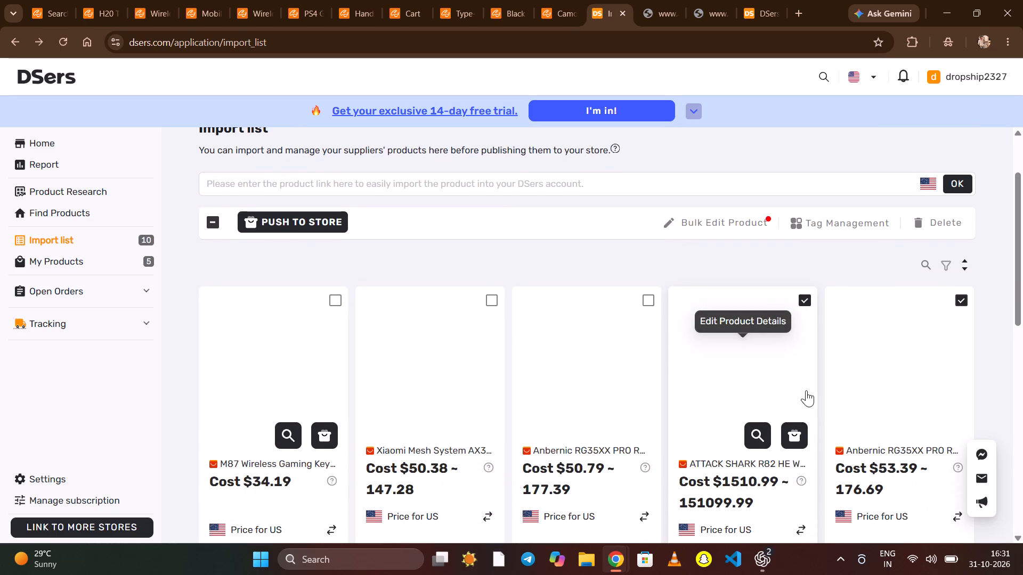
scroll(806, 390, down, 1)
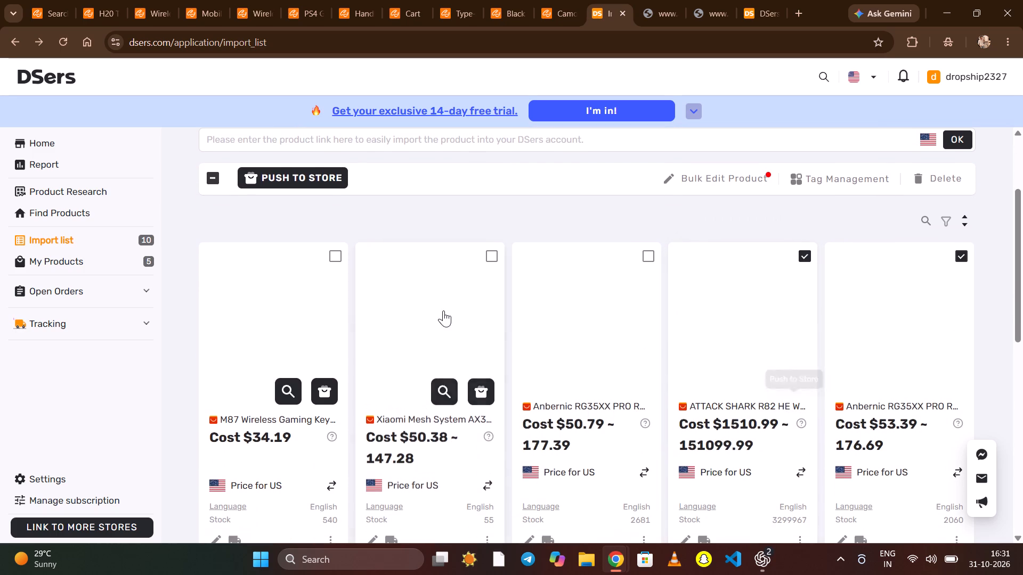
drag(409, 305, 342, 293)
click(334, 256)
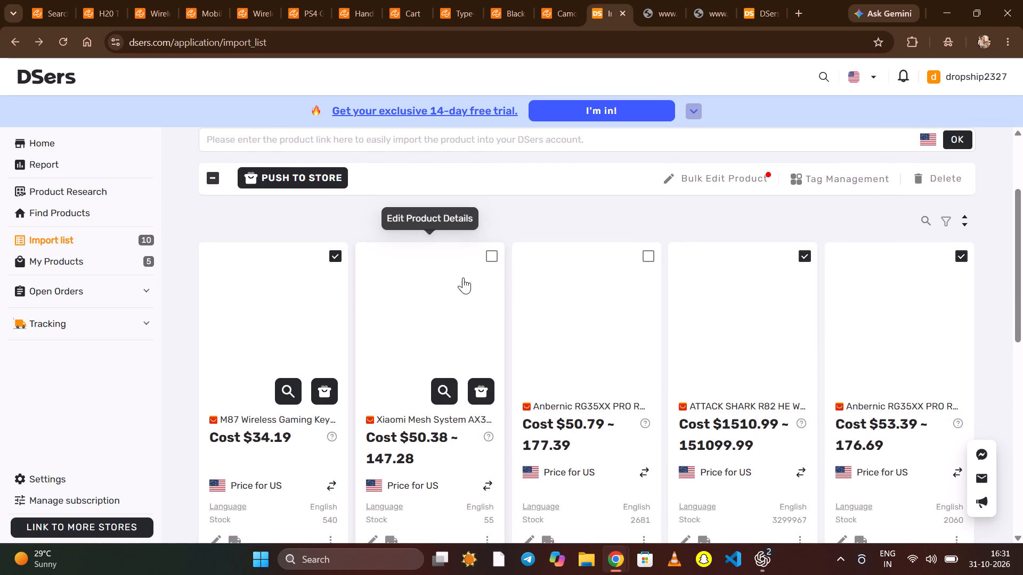
click(493, 258)
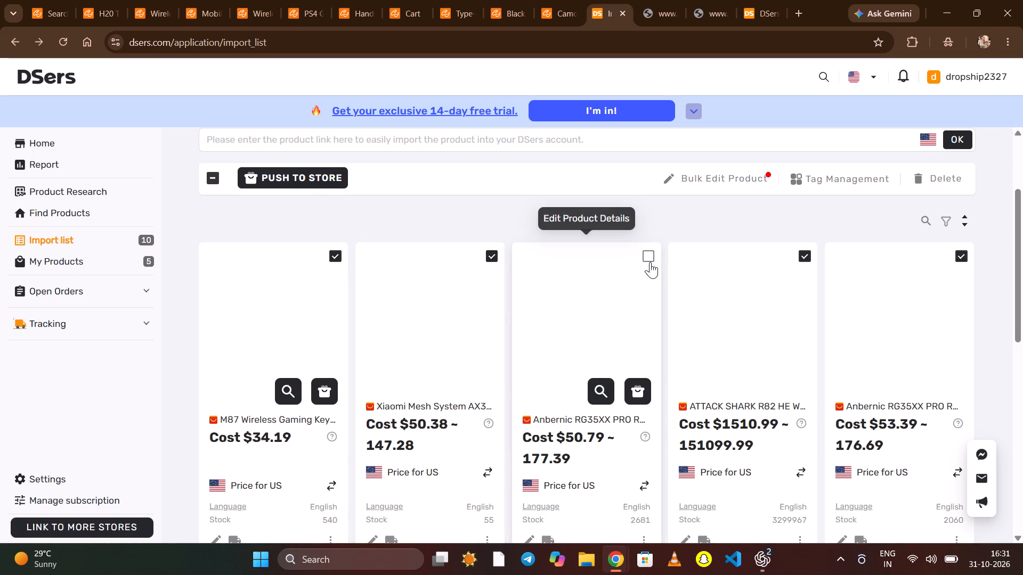
click(653, 259)
scroll(653, 259, down, 1)
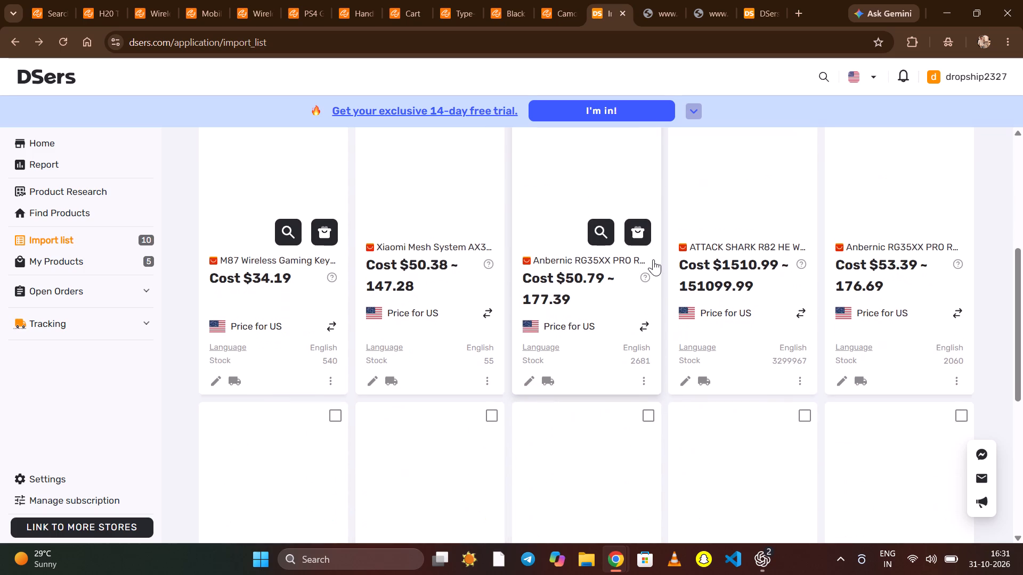
Select the import list products, including the ATTACK SHARK X3, X6, L80, X65 HE and L80PRO, and start pushing them to the store.
scroll(653, 259, down, 4)
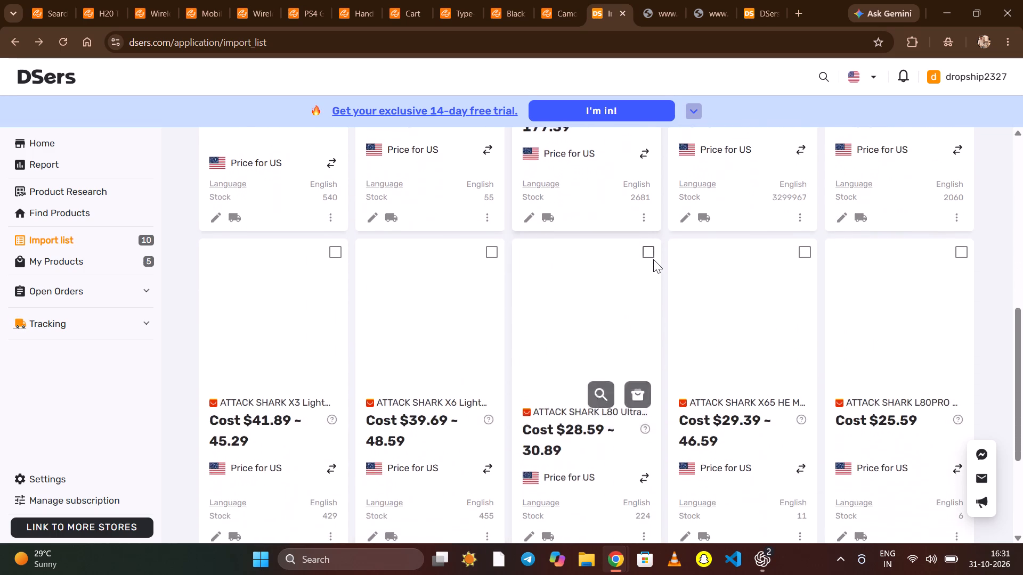
scroll(653, 259, down, 1)
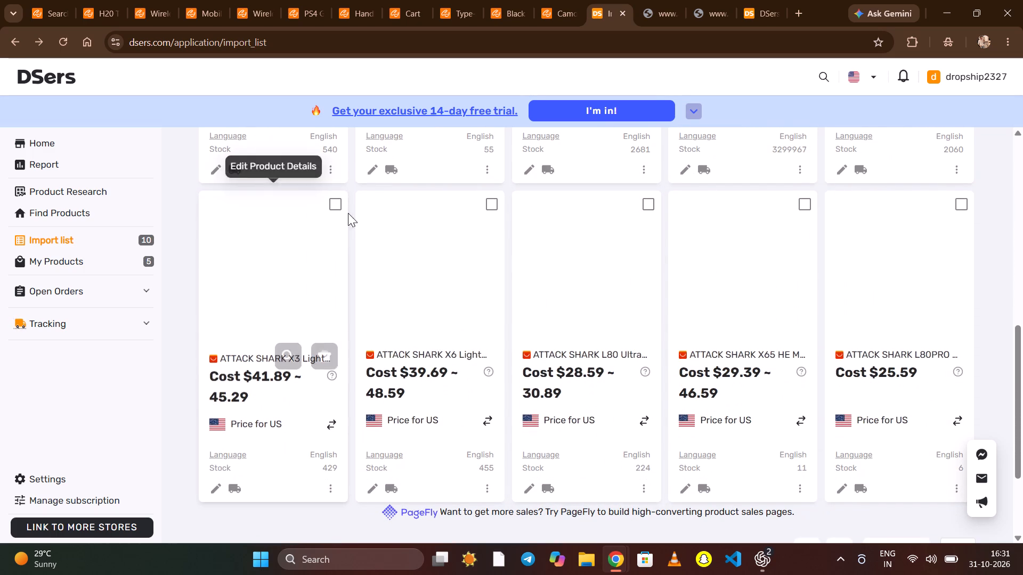
click(330, 203)
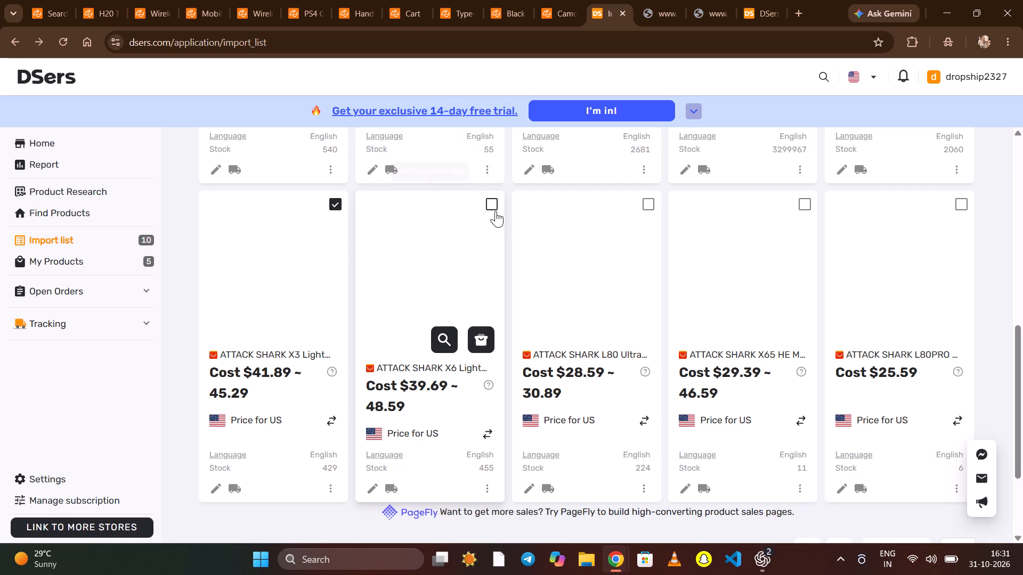
click(493, 206)
click(649, 204)
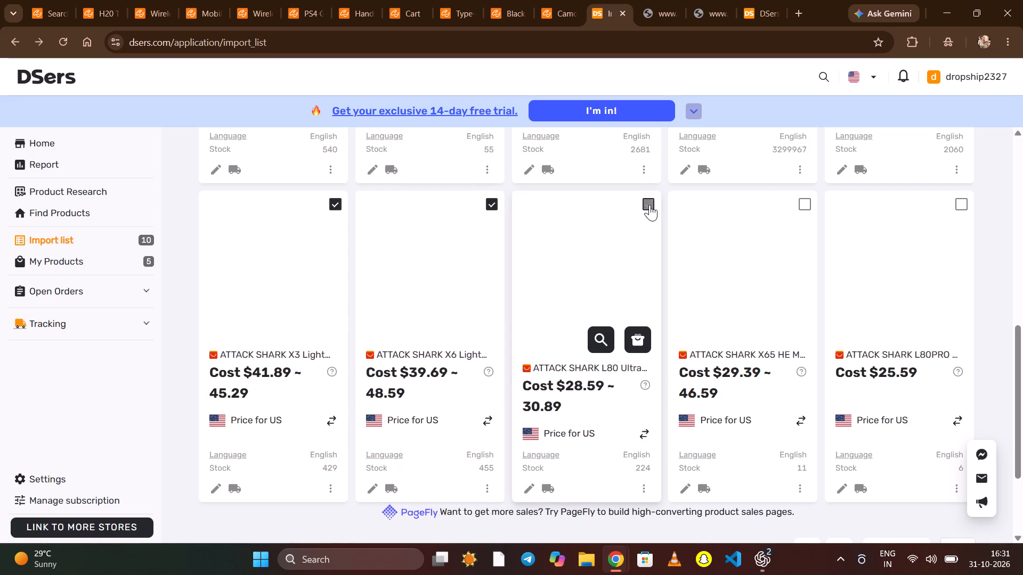
click(805, 208)
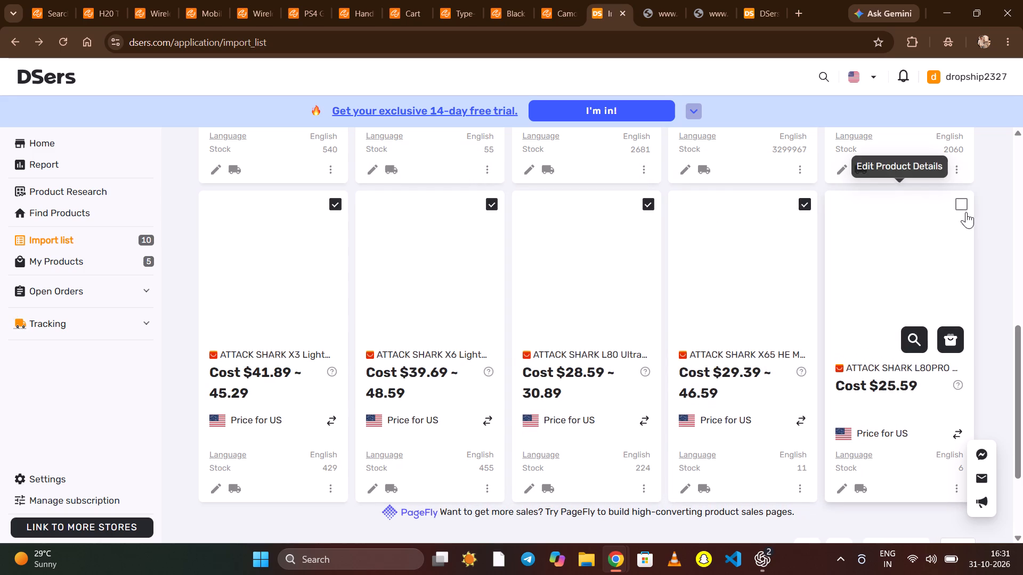
click(965, 210)
scroll(787, 344, down, 3)
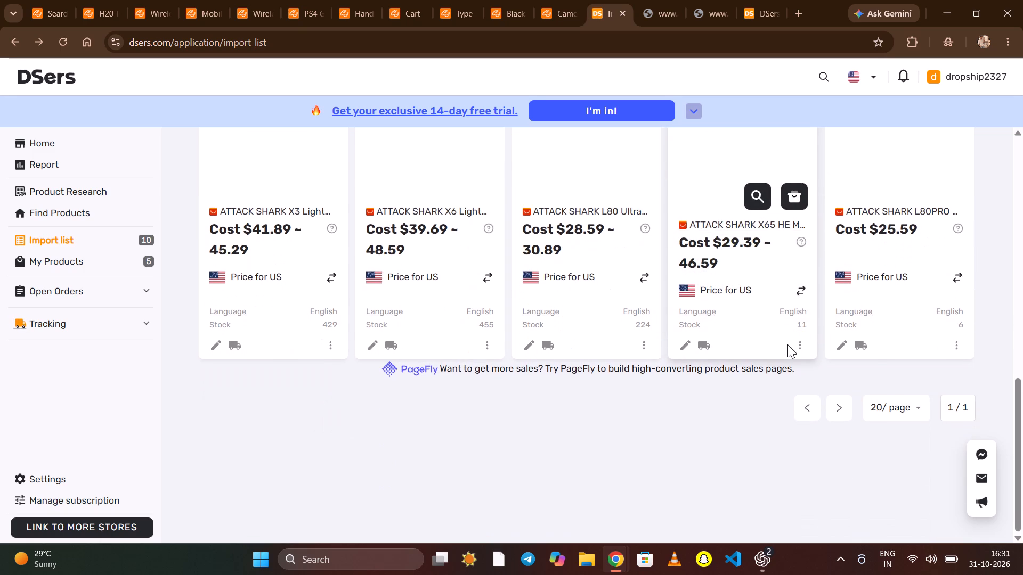
scroll(787, 344, up, 7)
click(318, 303)
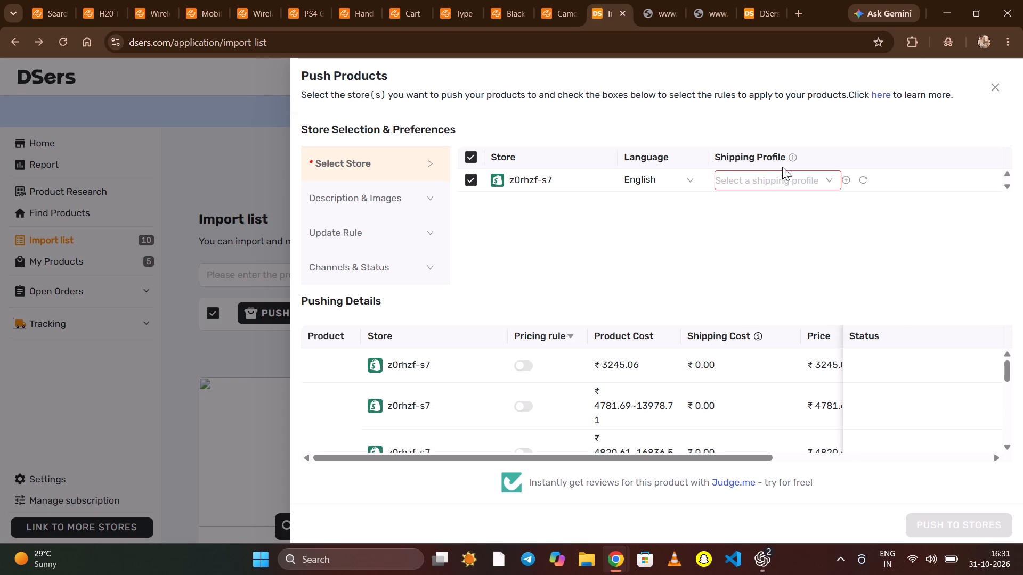
Set the store's shipping profile for the push to General profile with Fulfillment location01.
click(775, 182)
click(760, 210)
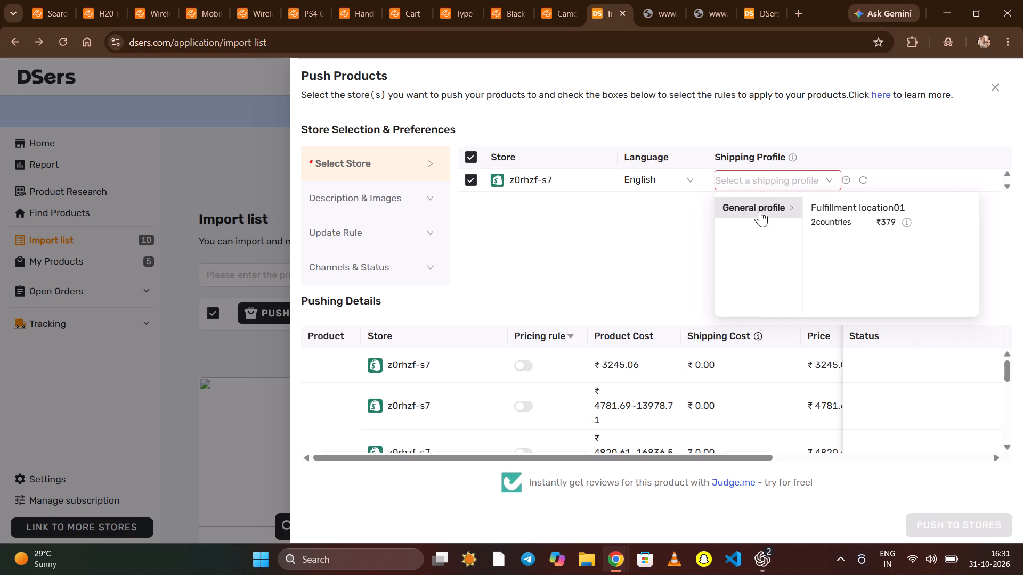
click(831, 223)
Examine the shipping profile choices and each product's cost, shipping cost, price, compared-at price and shipping method in the pushing details.
scroll(831, 223, down, 1)
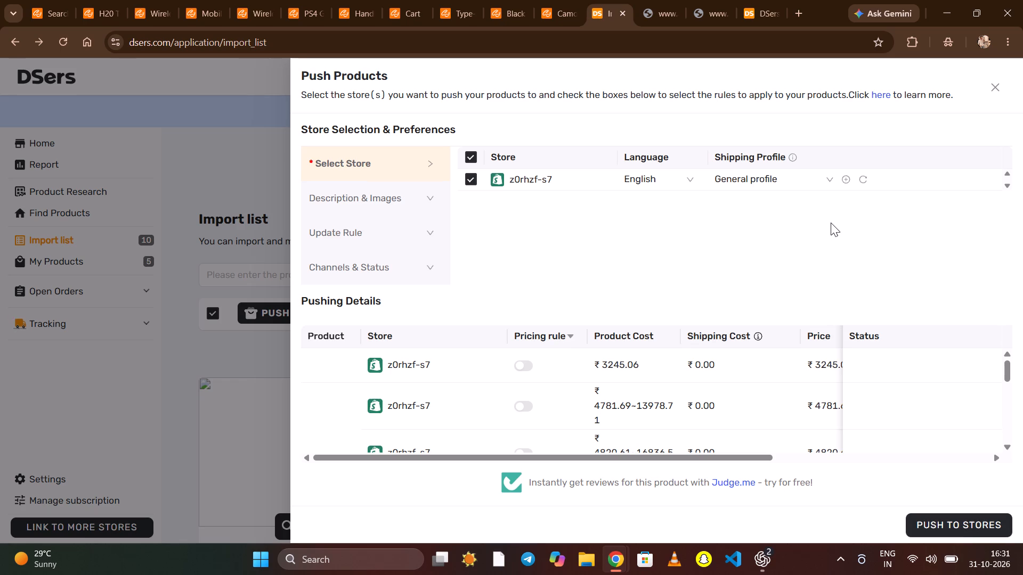
scroll(831, 223, down, 1)
scroll(831, 223, left, 1)
scroll(717, 406, left, 2)
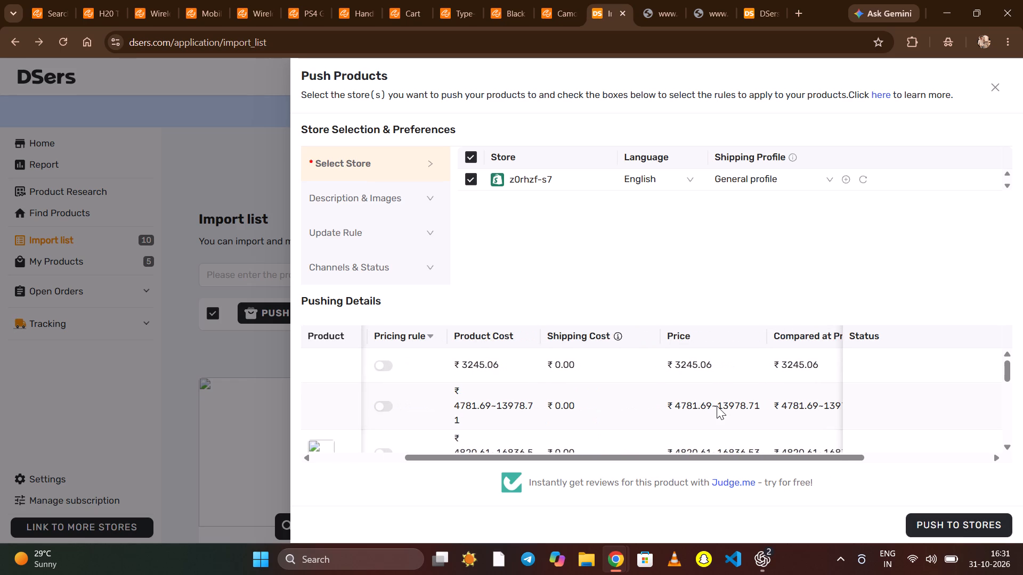
scroll(717, 406, right, 1)
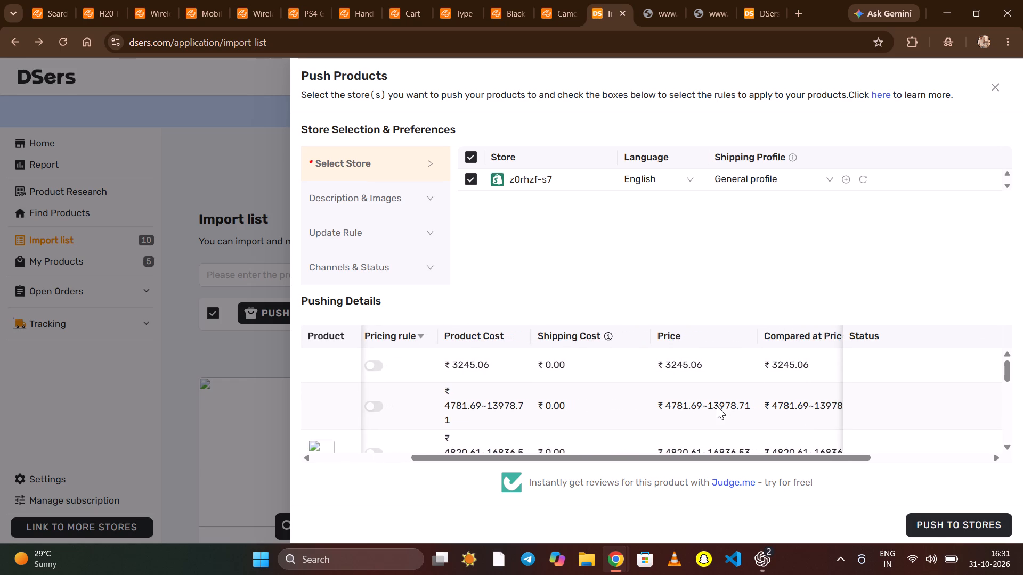
scroll(717, 406, right, 2)
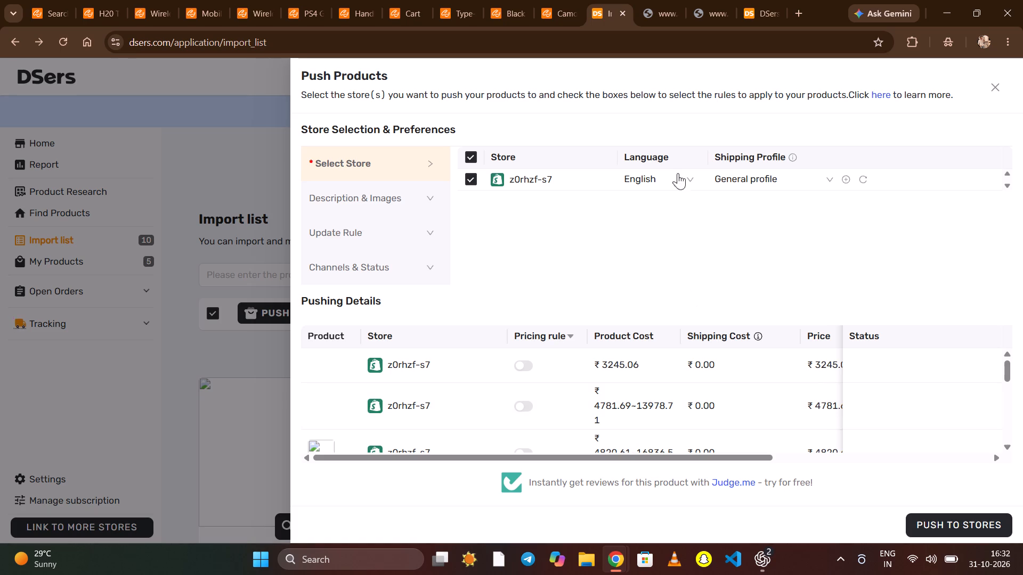
click(742, 188)
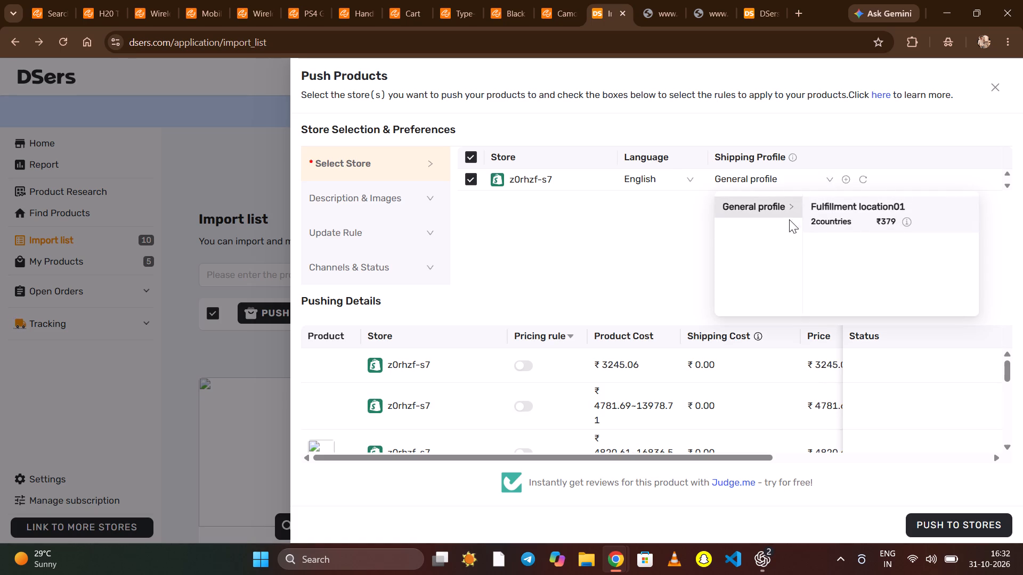
click(688, 209)
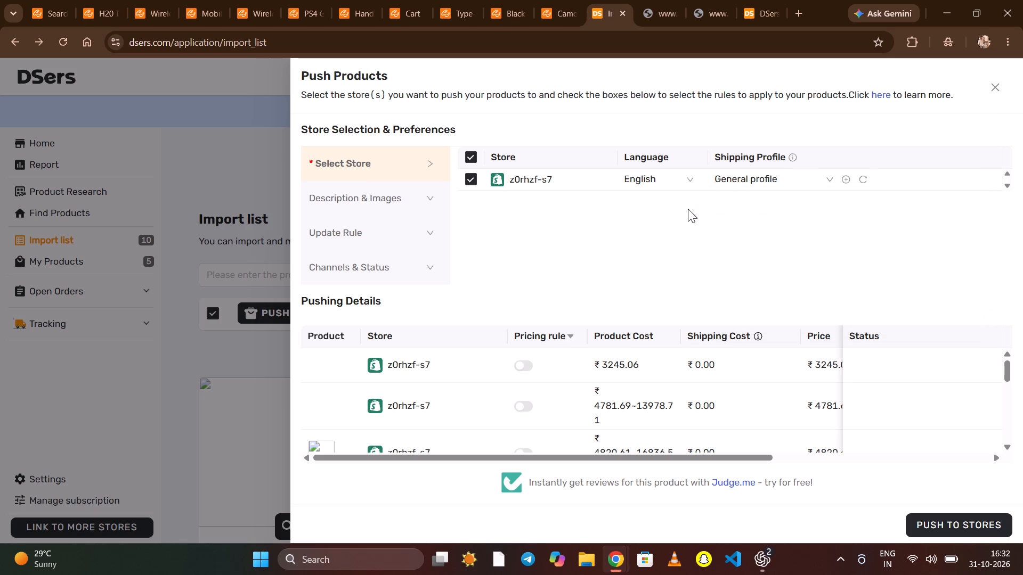
scroll(688, 209, down, 1)
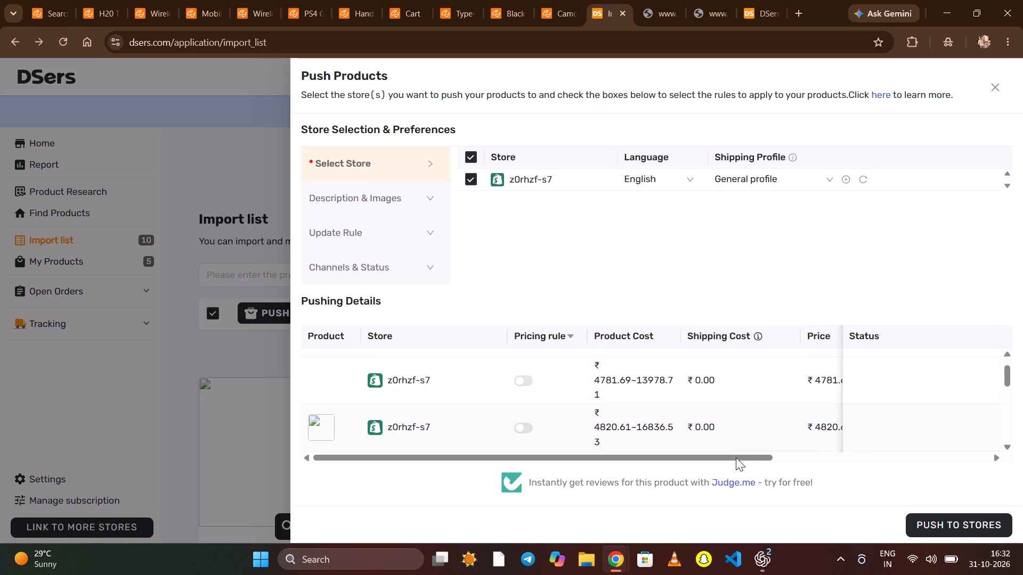
drag(734, 459, 878, 440)
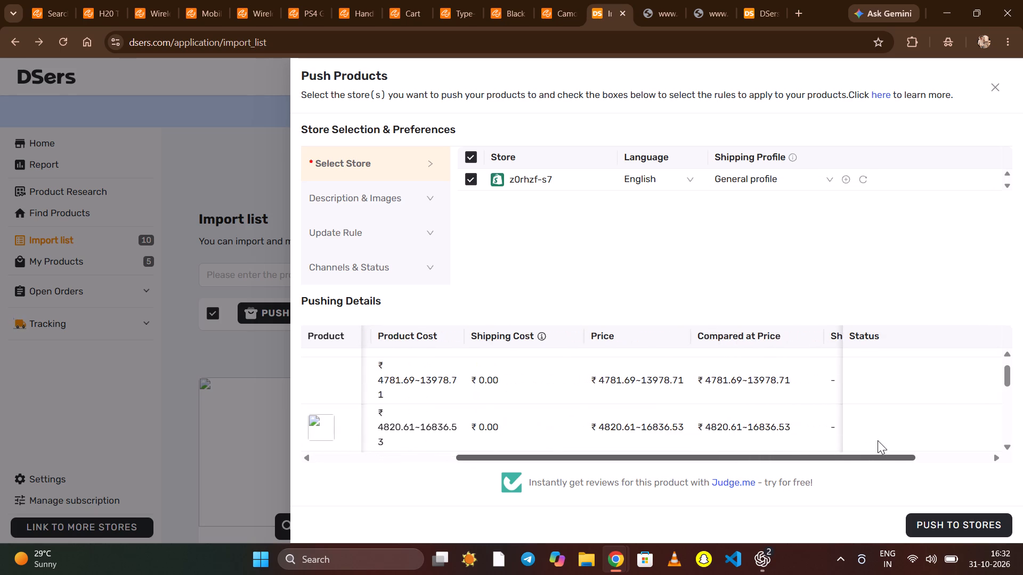
drag(878, 440, 957, 434)
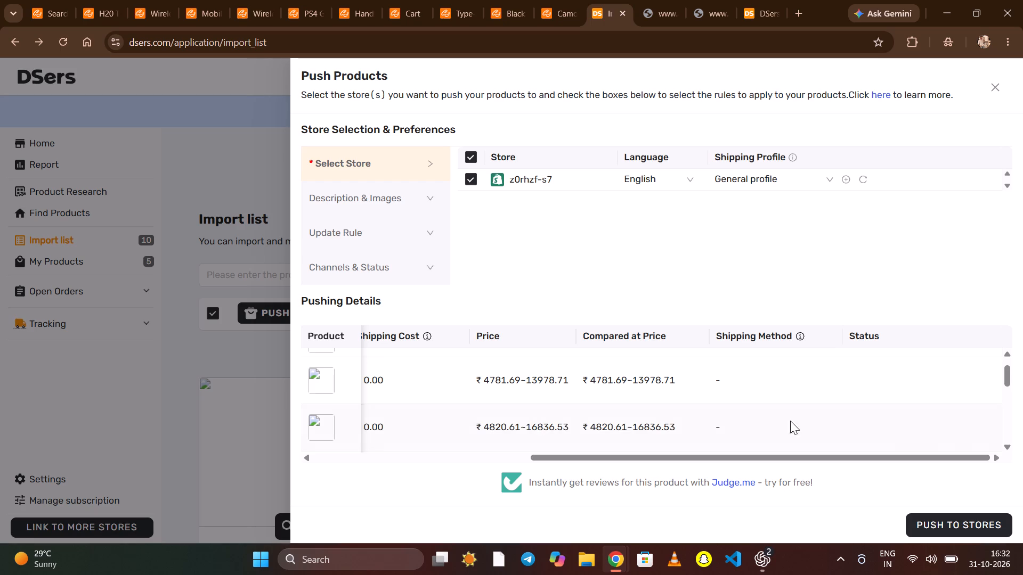
scroll(759, 422, right, 1)
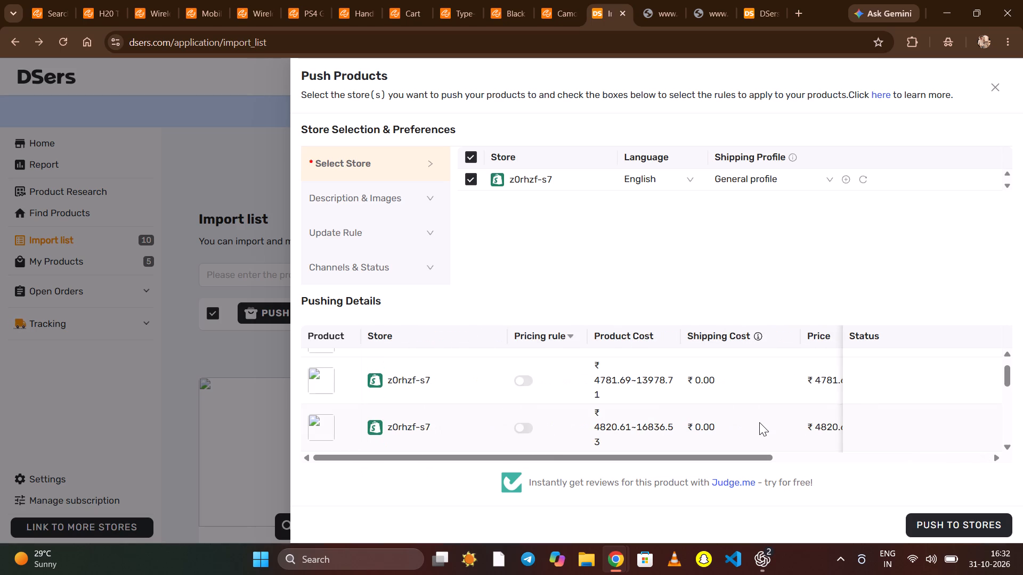
scroll(726, 402, left, 1)
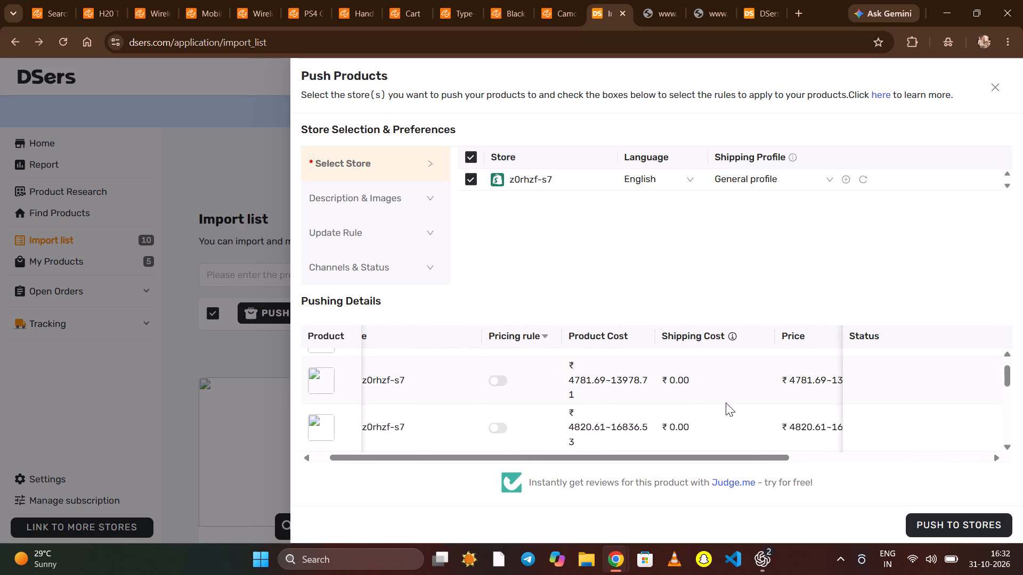
scroll(726, 402, left, 2)
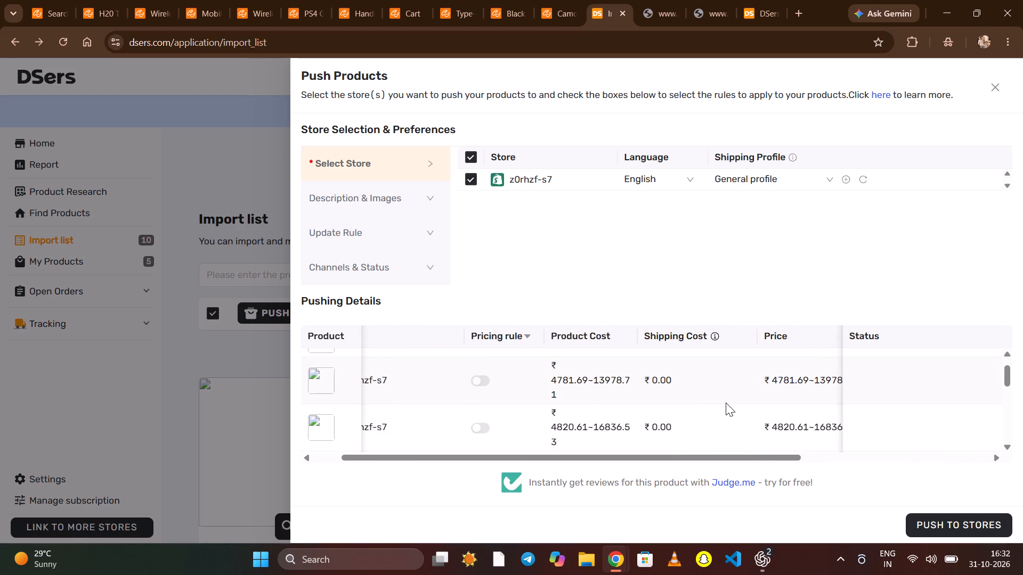
scroll(726, 402, left, 1)
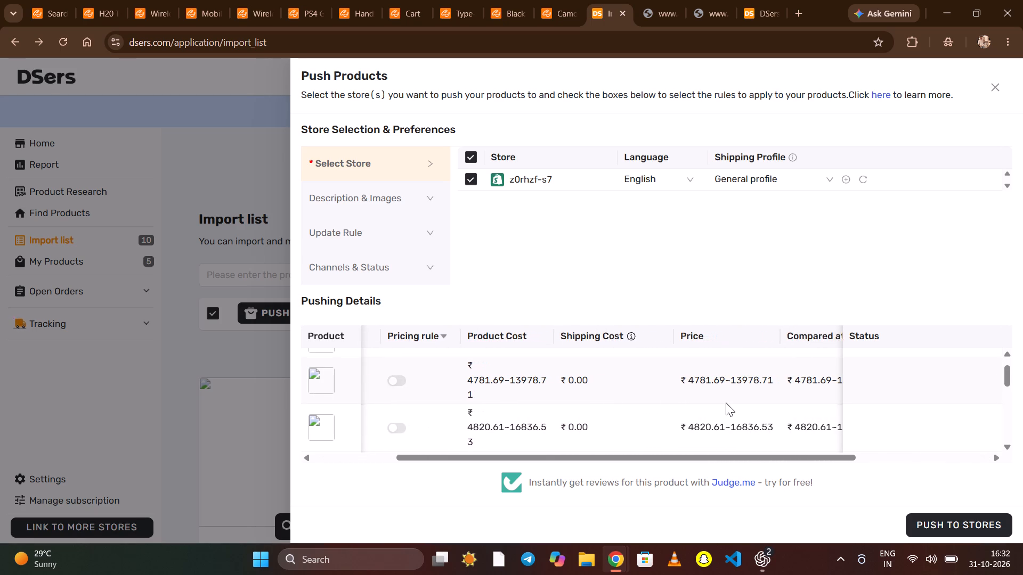
scroll(726, 402, left, 2)
scroll(726, 402, down, 1)
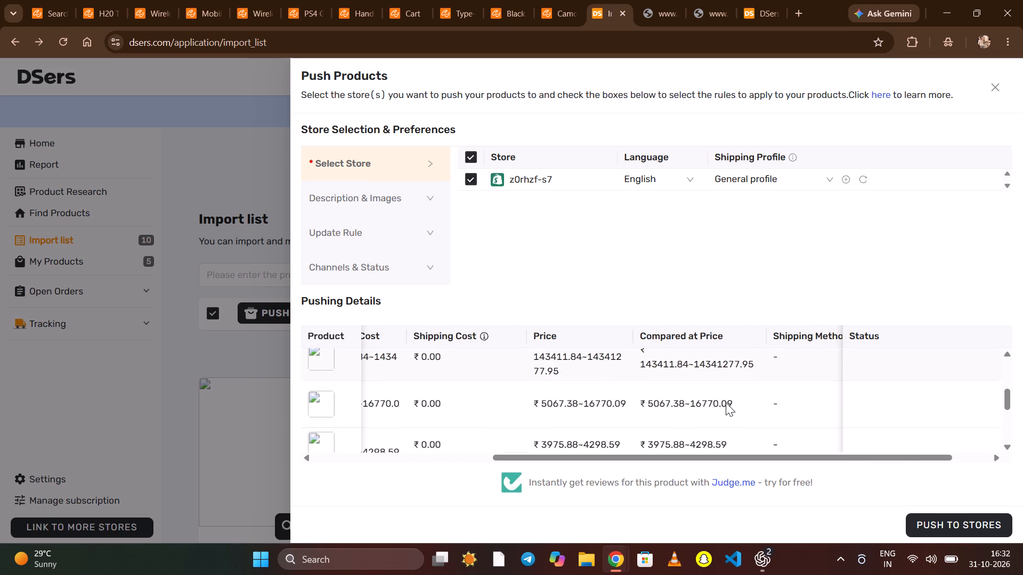
scroll(726, 402, down, 3)
scroll(726, 402, right, 1)
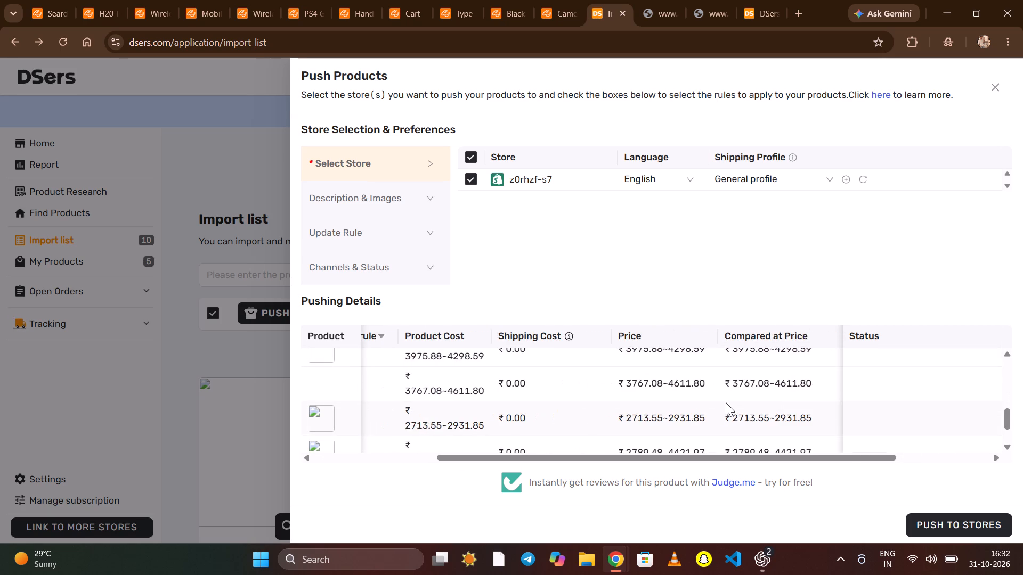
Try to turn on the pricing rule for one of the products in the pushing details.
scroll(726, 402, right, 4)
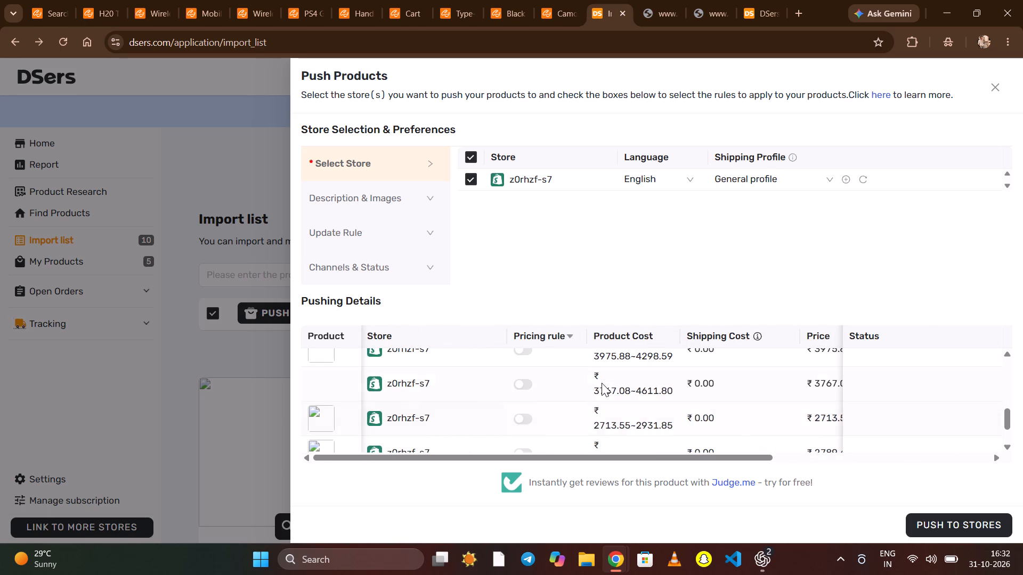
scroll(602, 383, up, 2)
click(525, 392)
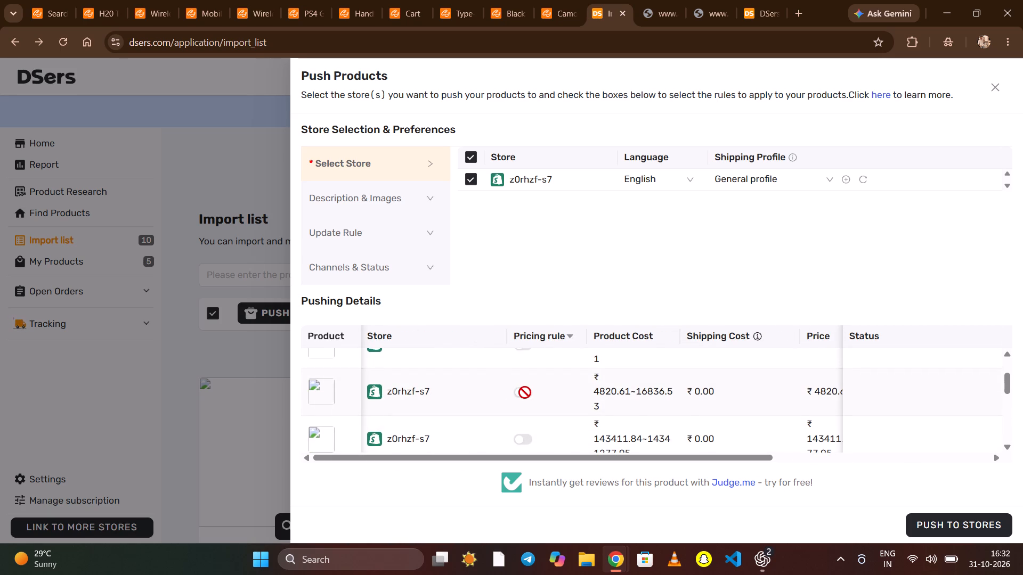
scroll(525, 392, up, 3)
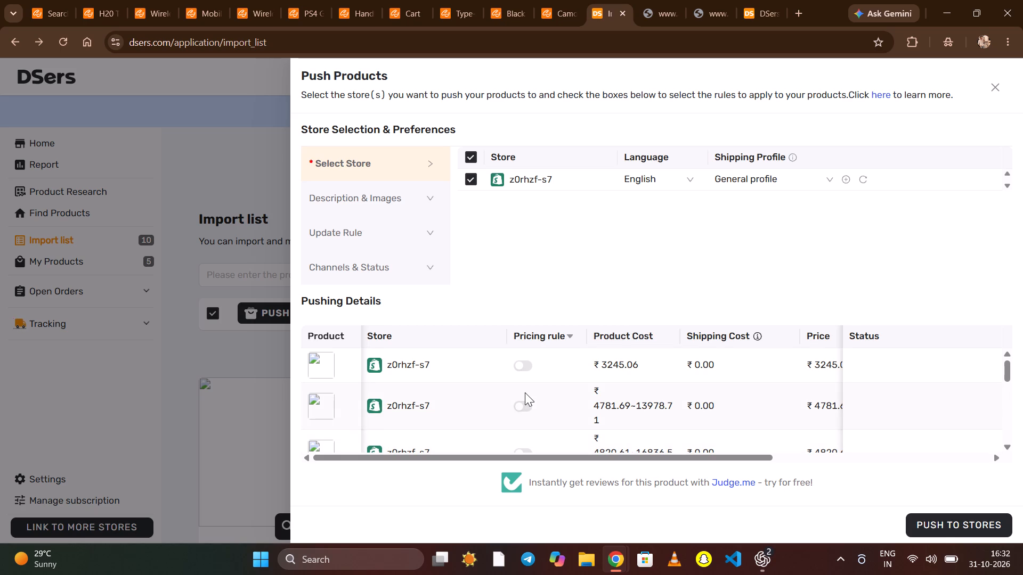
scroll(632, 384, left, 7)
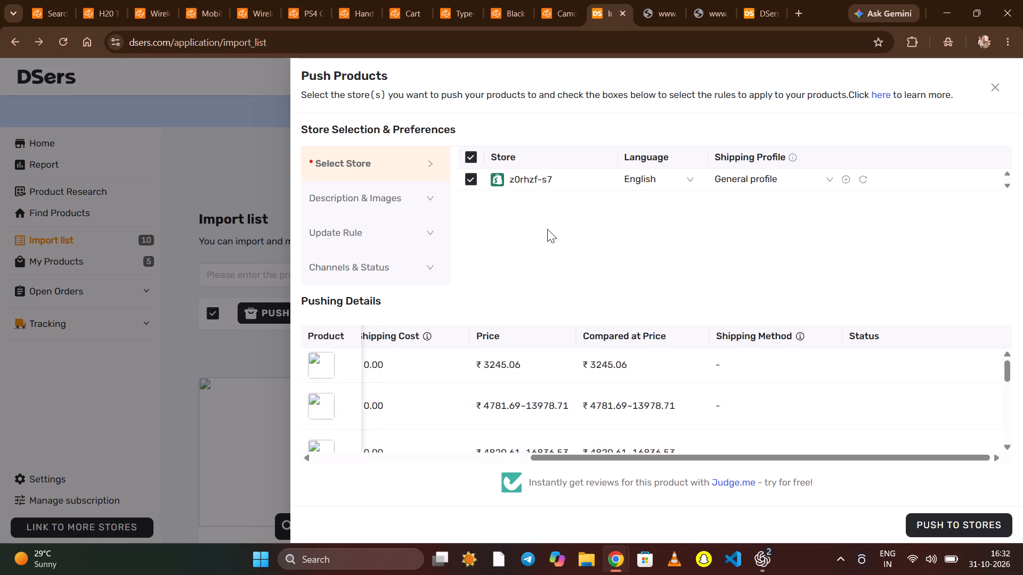
In the description and image preferences, enable pushing all product images to the online store.
click(383, 193)
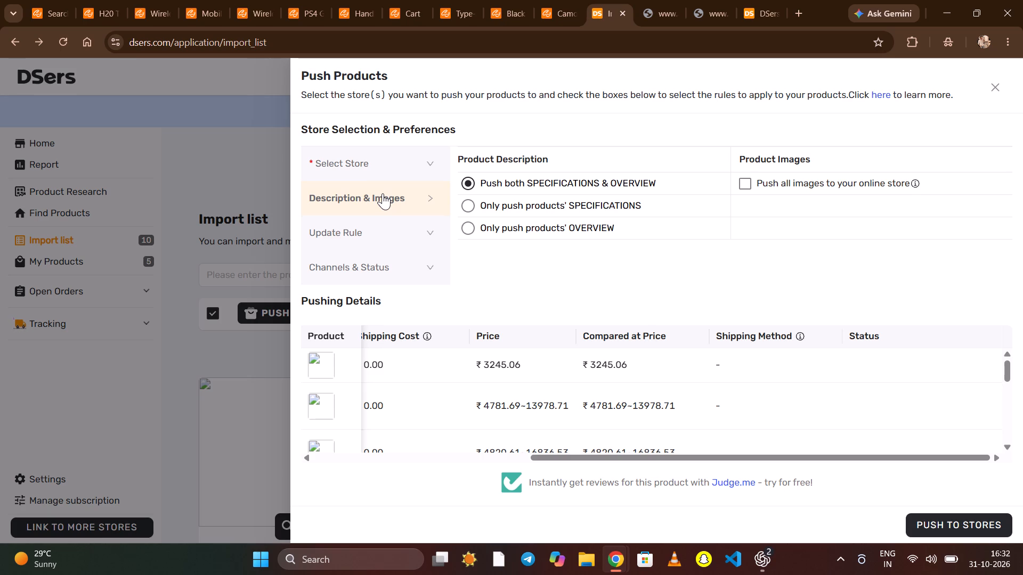
click(748, 179)
Review the inventory and price update rules, and set the products to also publish to Online Store.
click(400, 230)
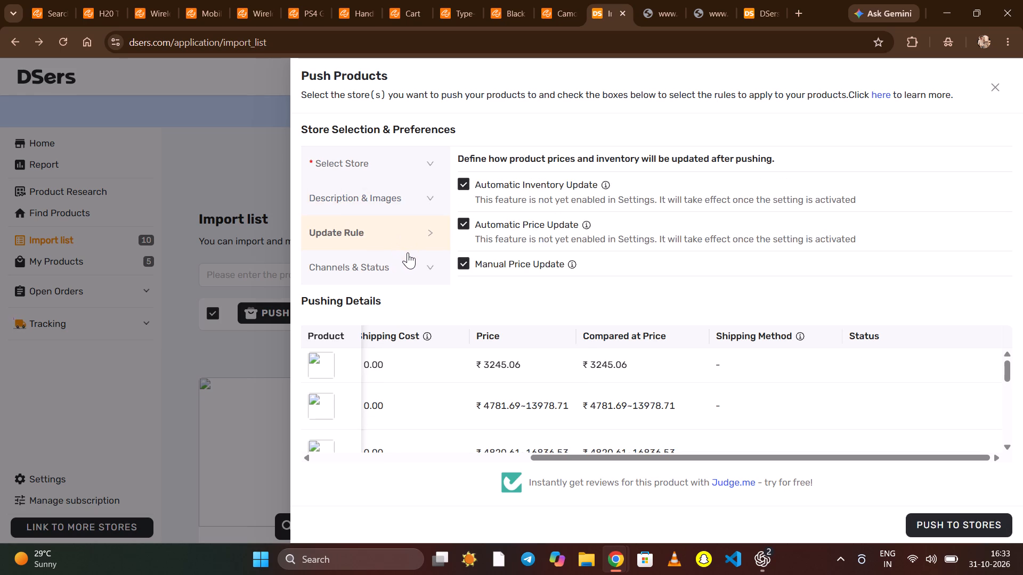
click(408, 252)
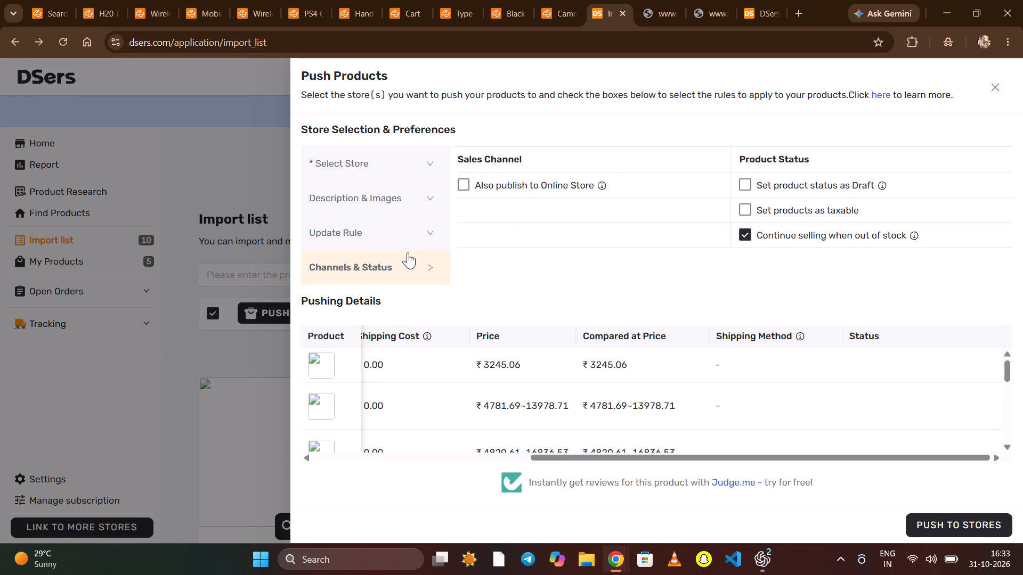
click(468, 182)
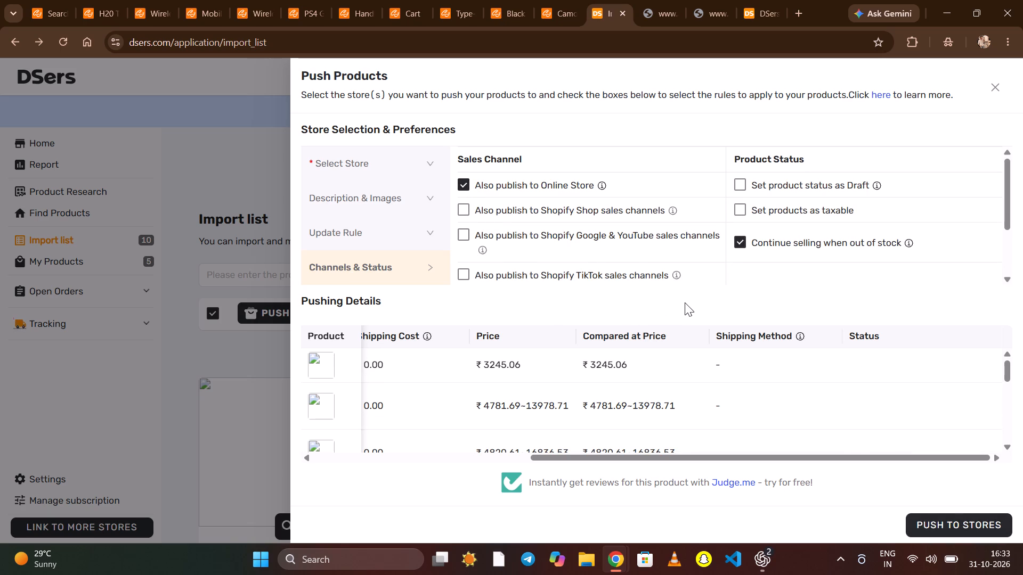
Examine the pricing rule, product cost, shipping cost, price and compared-at price of the products in the pushing details.
scroll(685, 302, down, 1)
scroll(606, 359, right, 7)
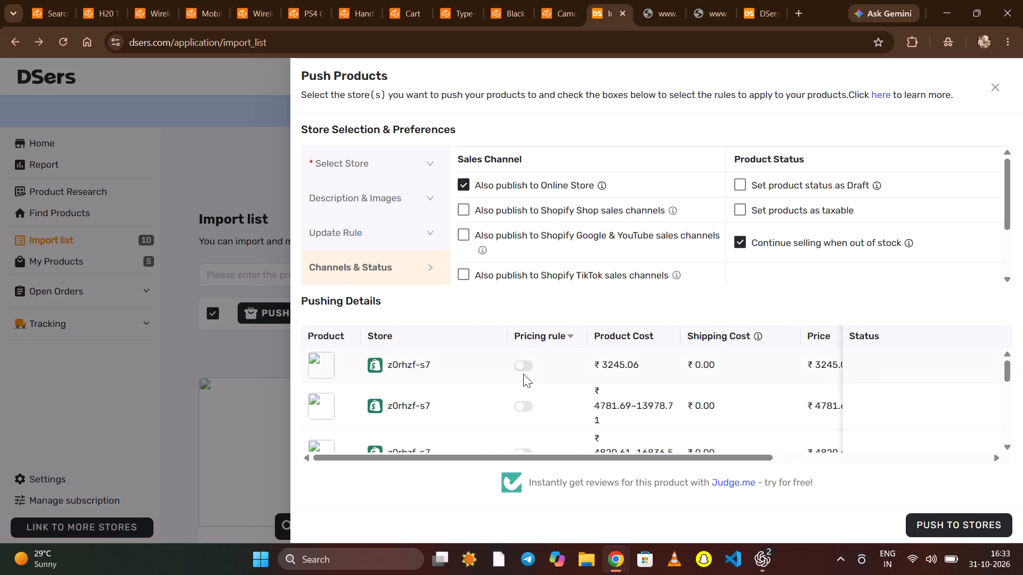
scroll(647, 389, left, 1)
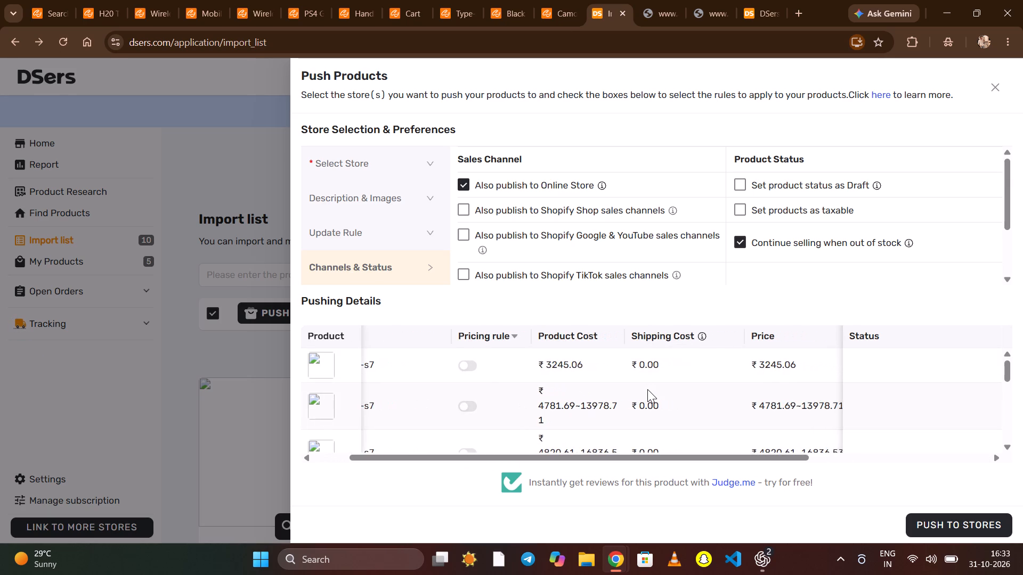
scroll(647, 389, left, 2)
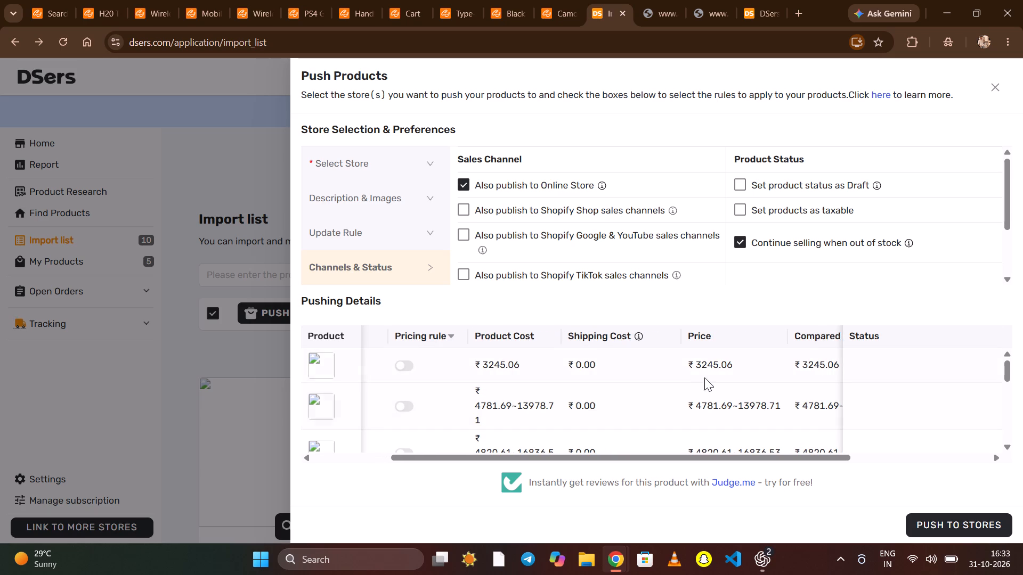
click(717, 359)
scroll(712, 359, left, 1)
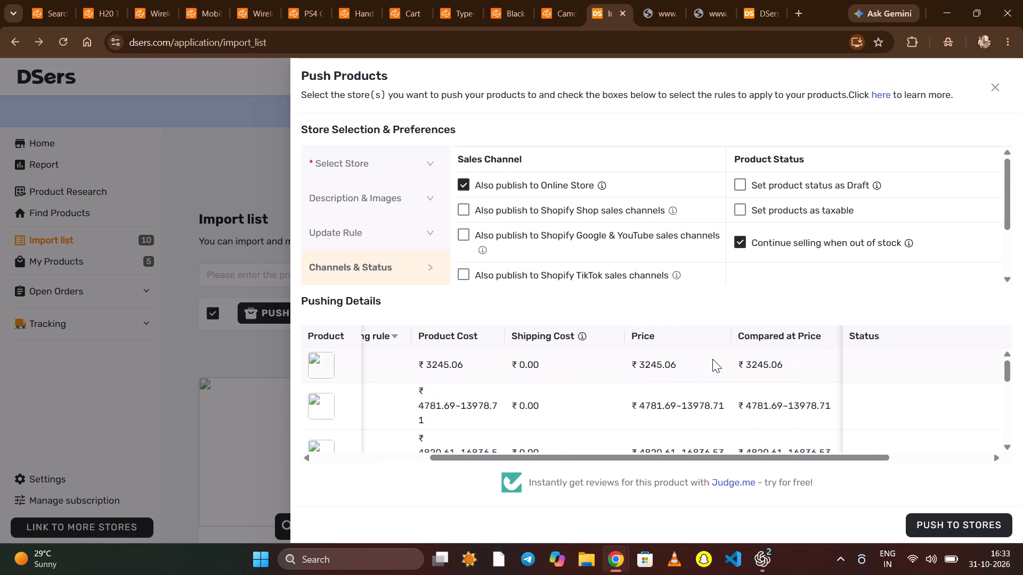
scroll(712, 359, left, 5)
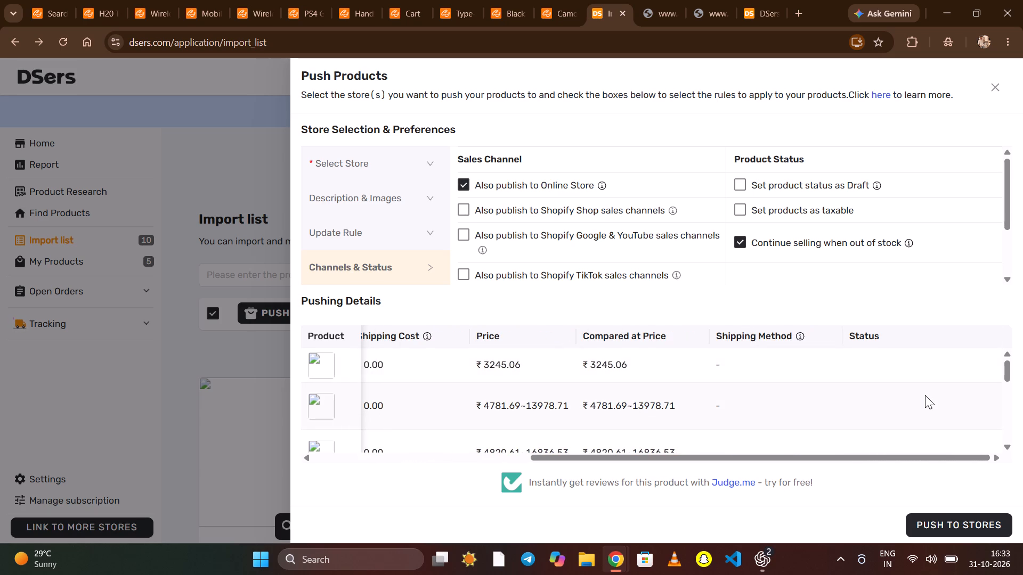
scroll(925, 395, down, 4)
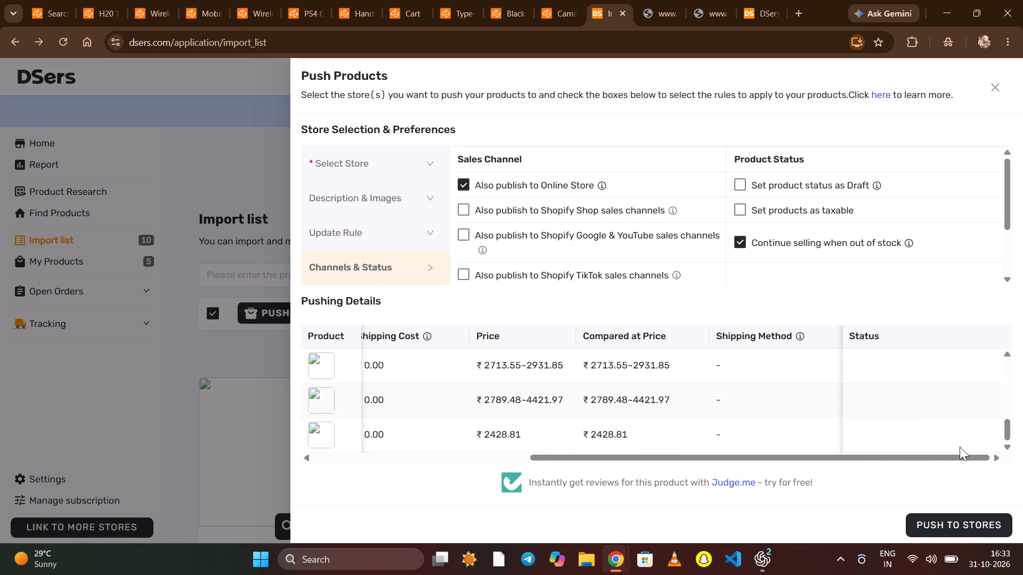
Push the selected import list products to the z0rhzf-s7 store.
click(948, 515)
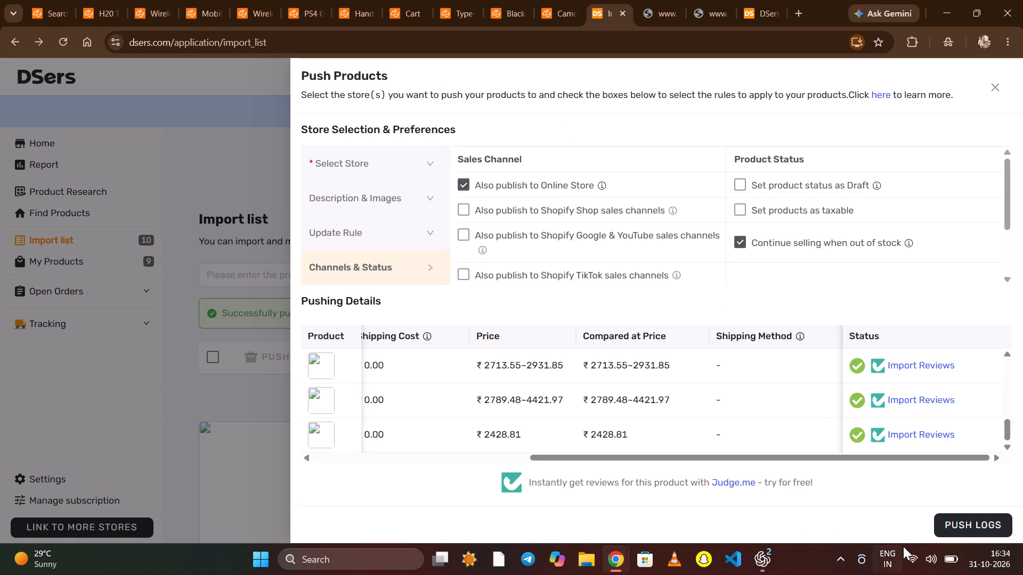
click(968, 516)
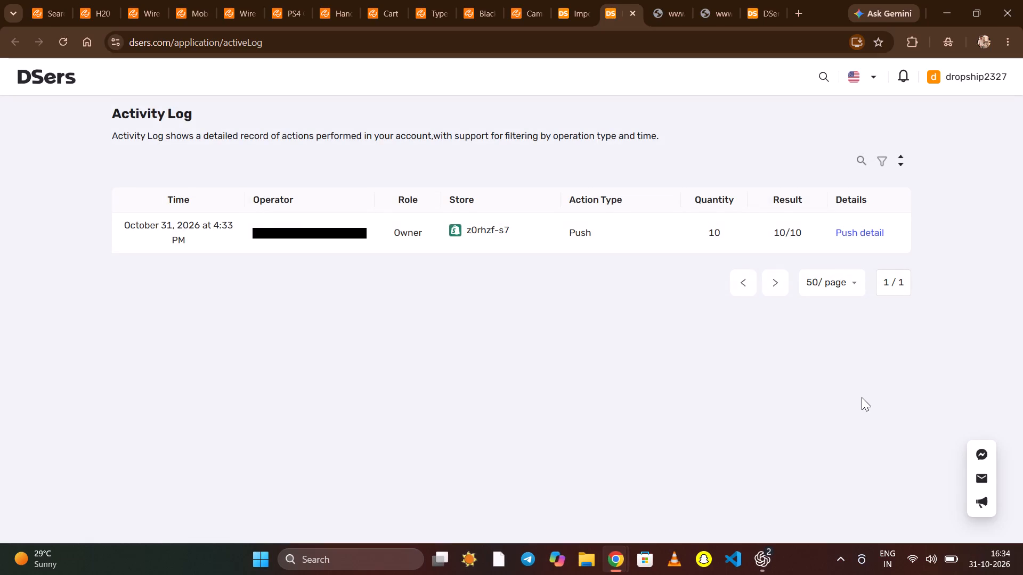
Switch to the PLAYVEX storefront window, reload the collection page and look through the listed gaming products.
key(super+Tab)
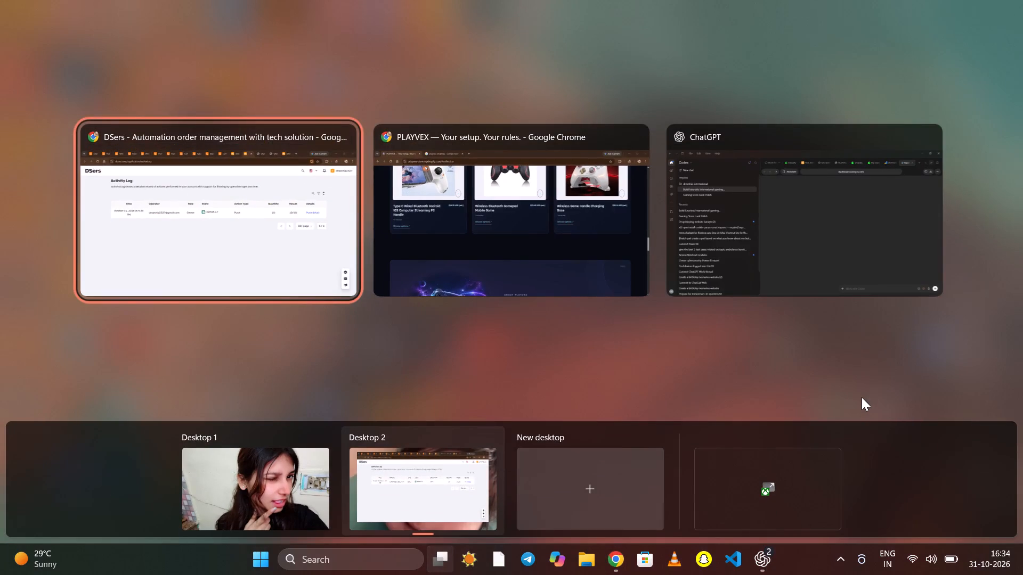
click(619, 179)
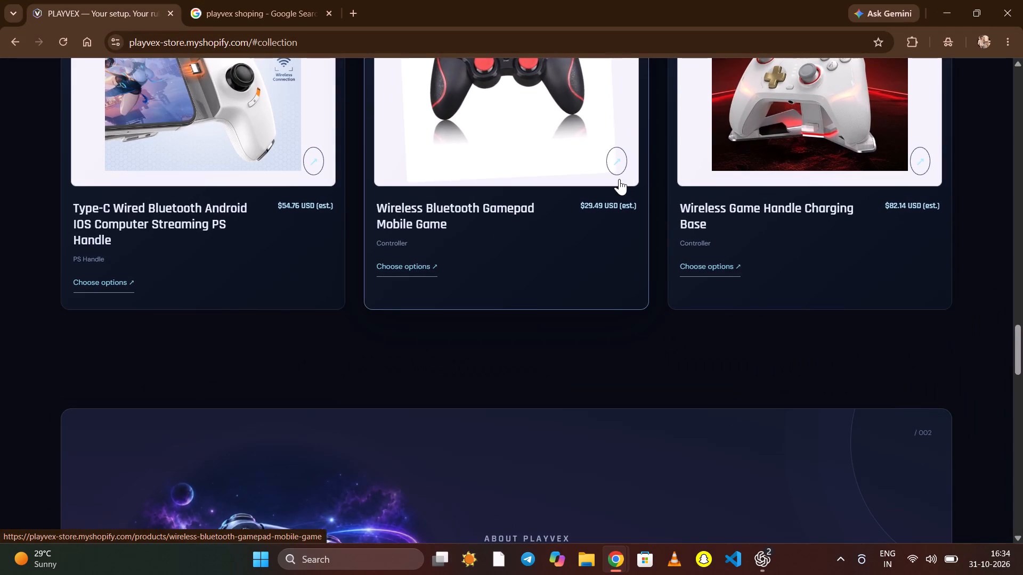
click(60, 43)
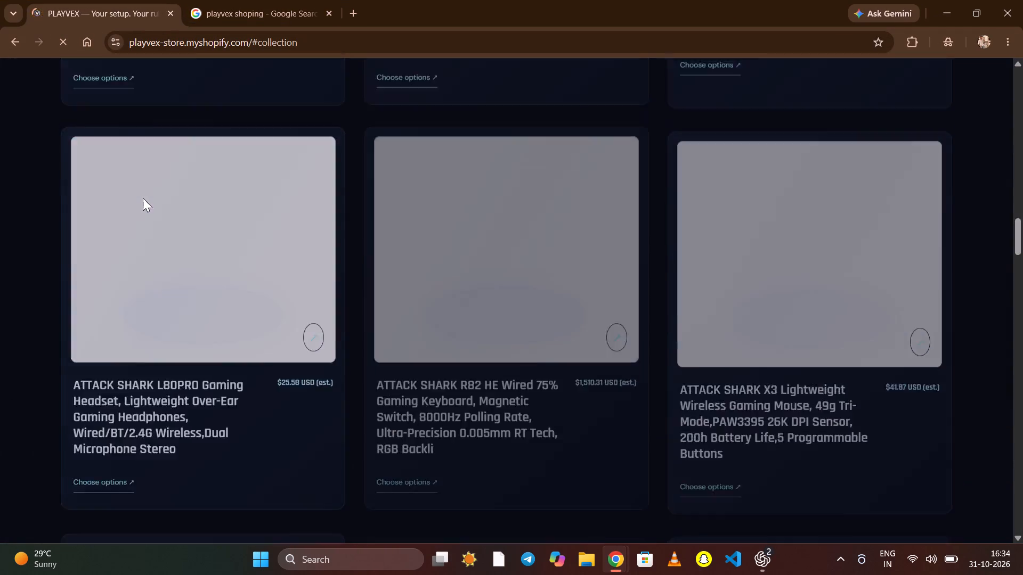
scroll(143, 198, up, 1)
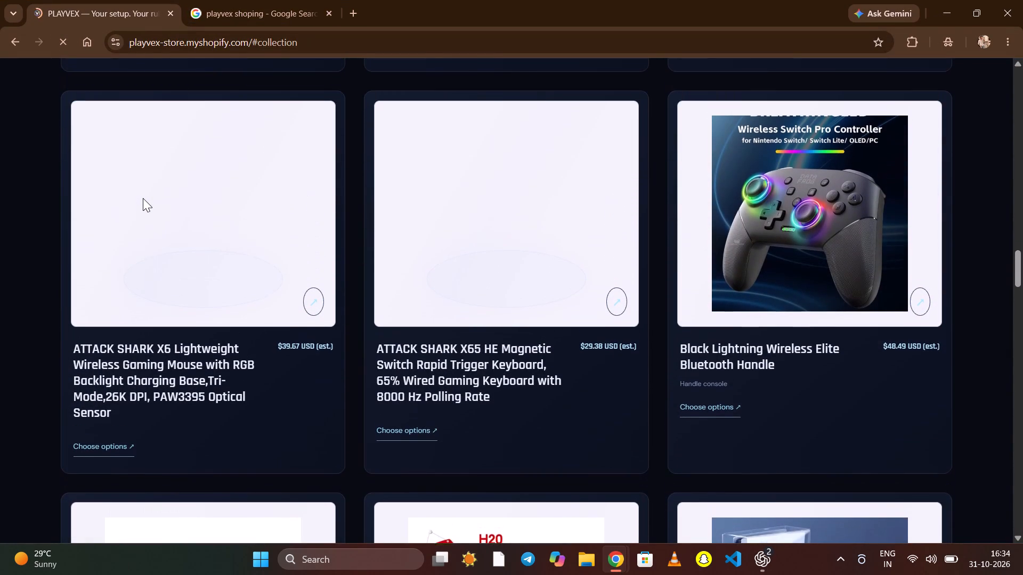
scroll(143, 198, up, 1)
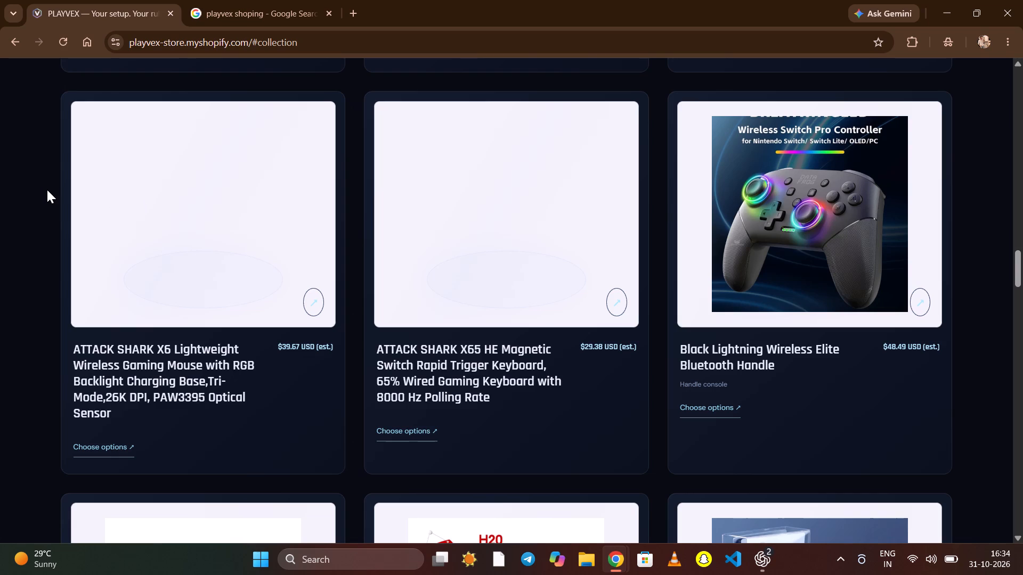
Open the ATTACK SHARK X6 wireless gaming mouse's product page and examine its image, price and colour options.
click(157, 209)
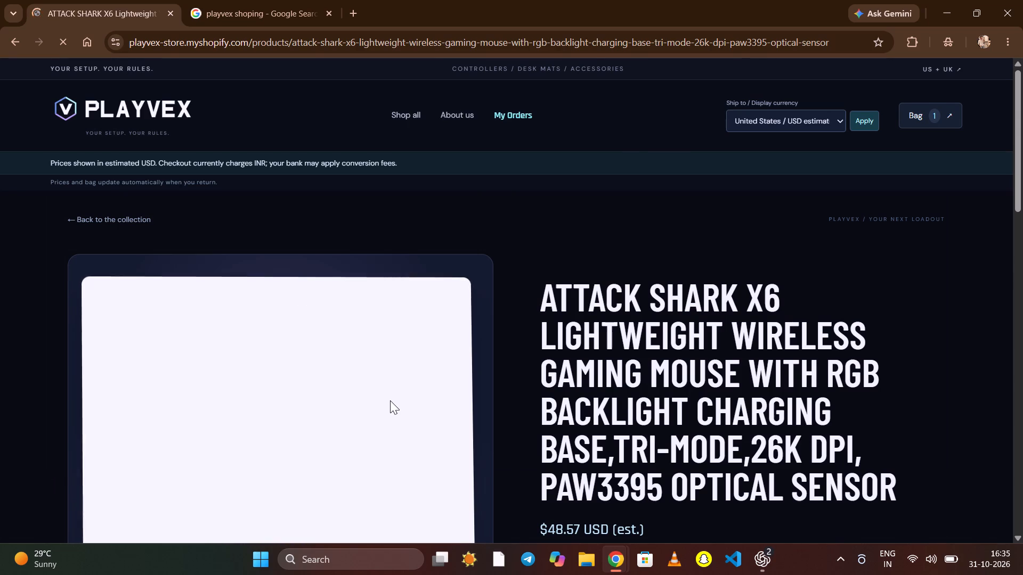
scroll(390, 400, down, 4)
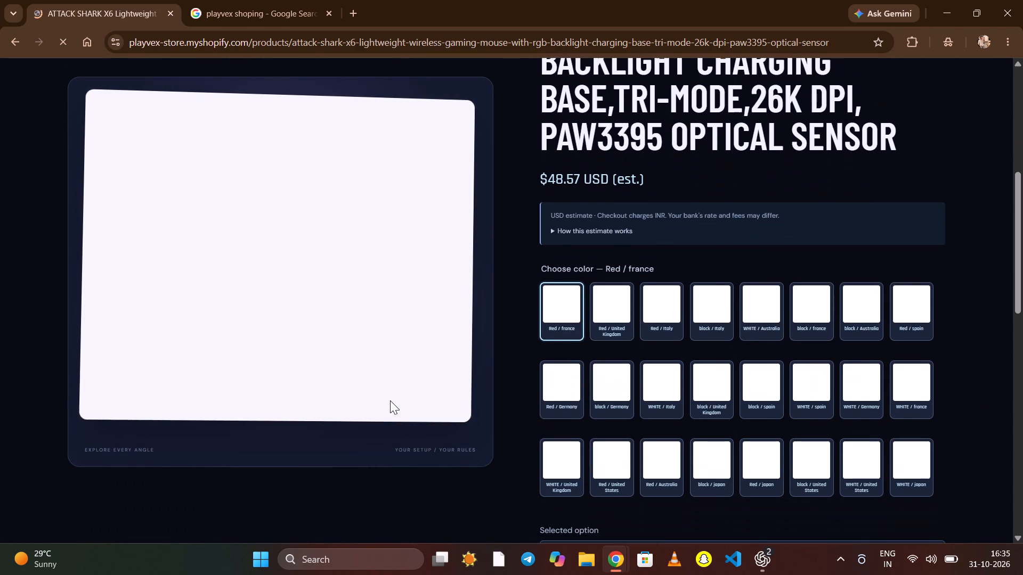
scroll(390, 400, down, 2)
scroll(390, 400, up, 2)
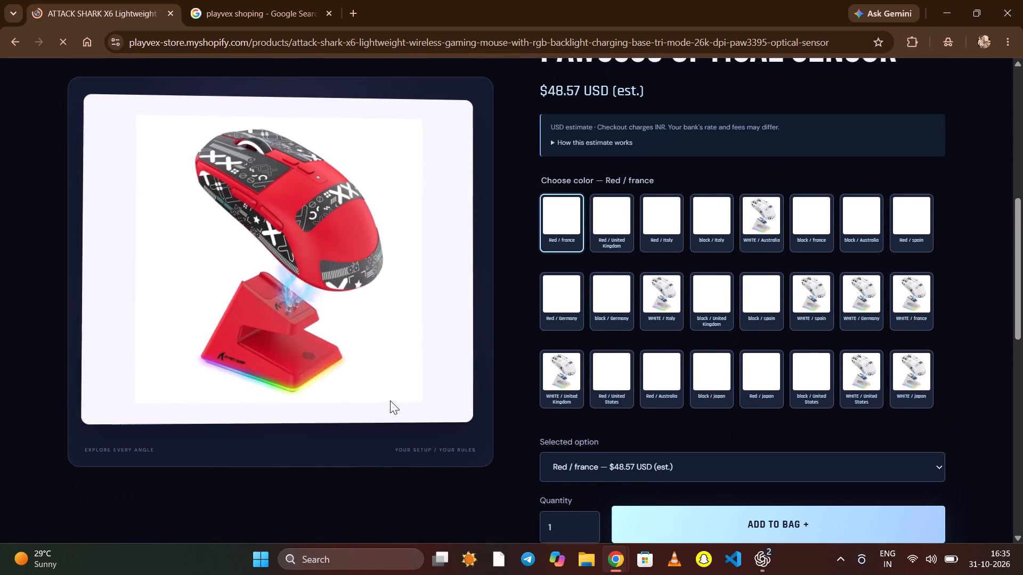
scroll(390, 400, up, 1)
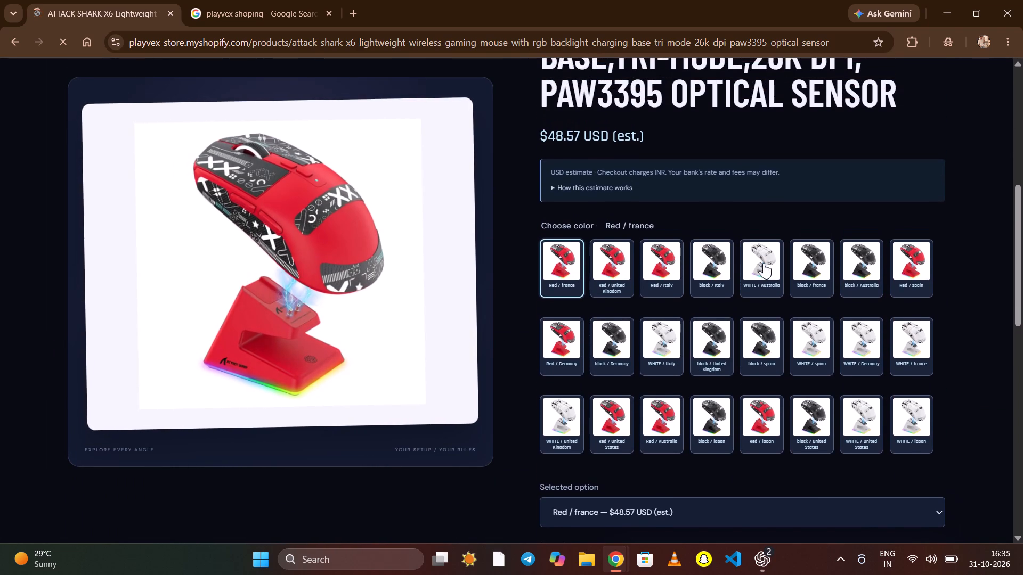
View the mouse's WHITE / Australia variant and expand the explanation of how its USD price estimate works.
click(769, 275)
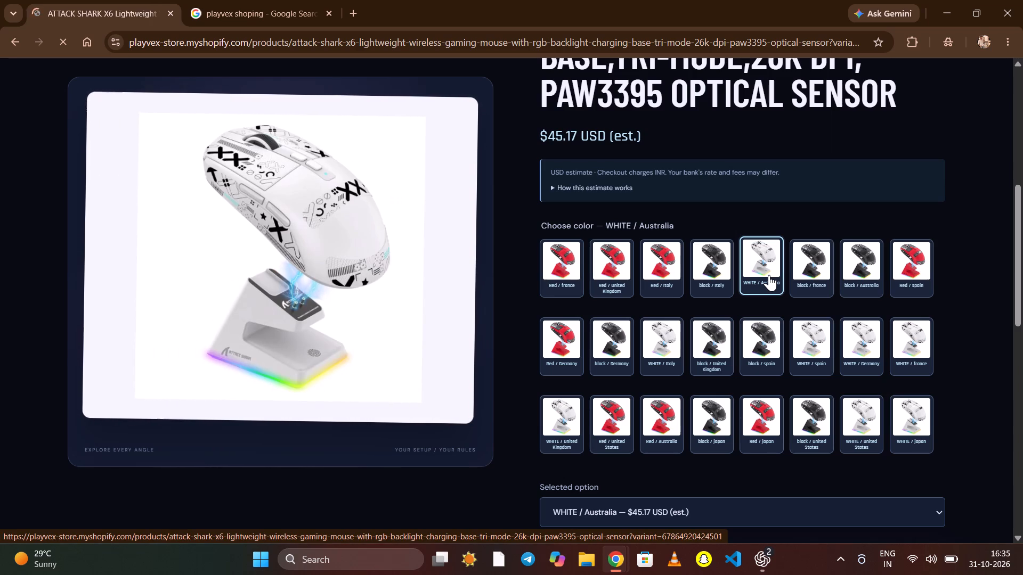
scroll(765, 327, up, 3)
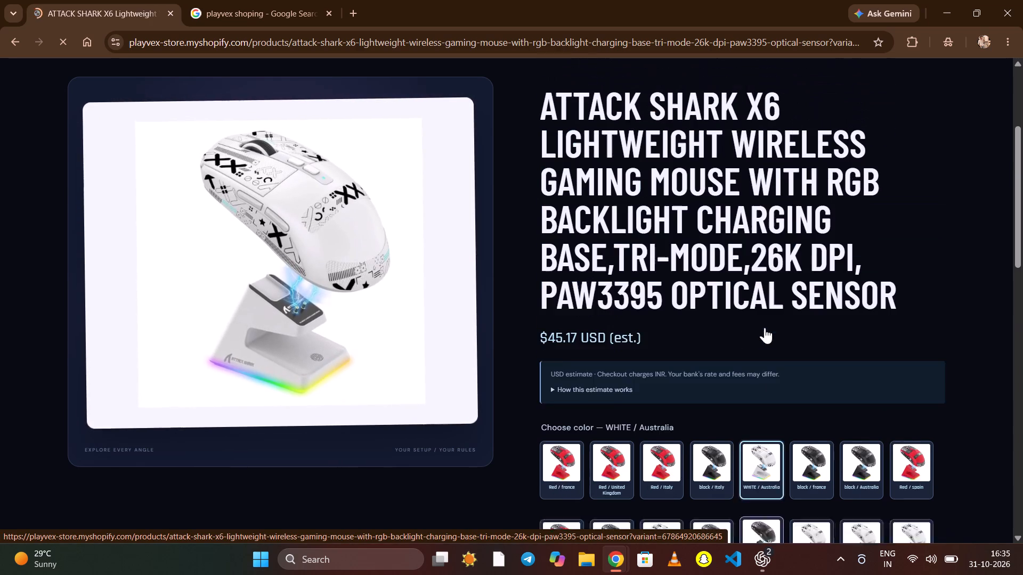
scroll(765, 327, down, 3)
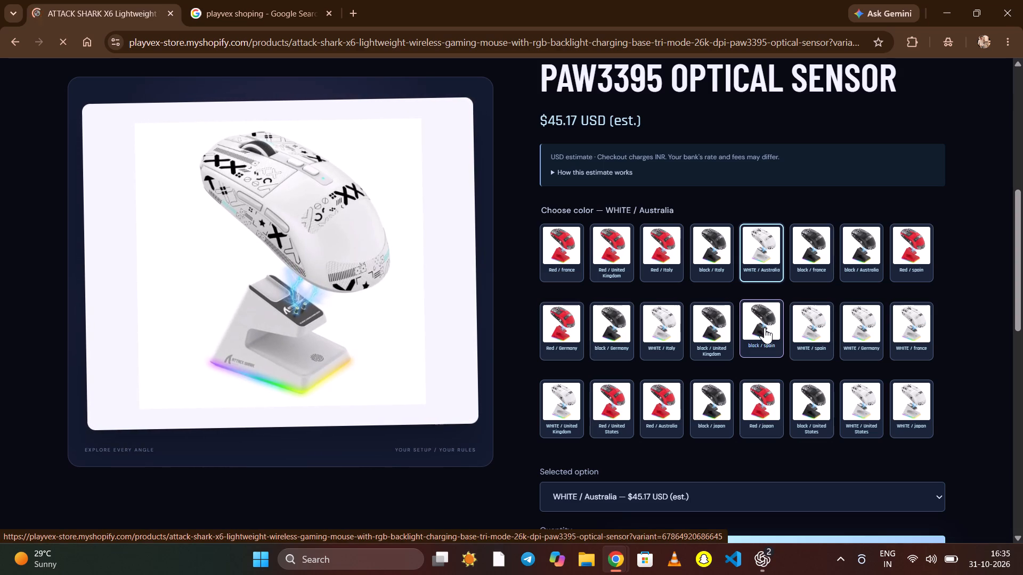
click(567, 178)
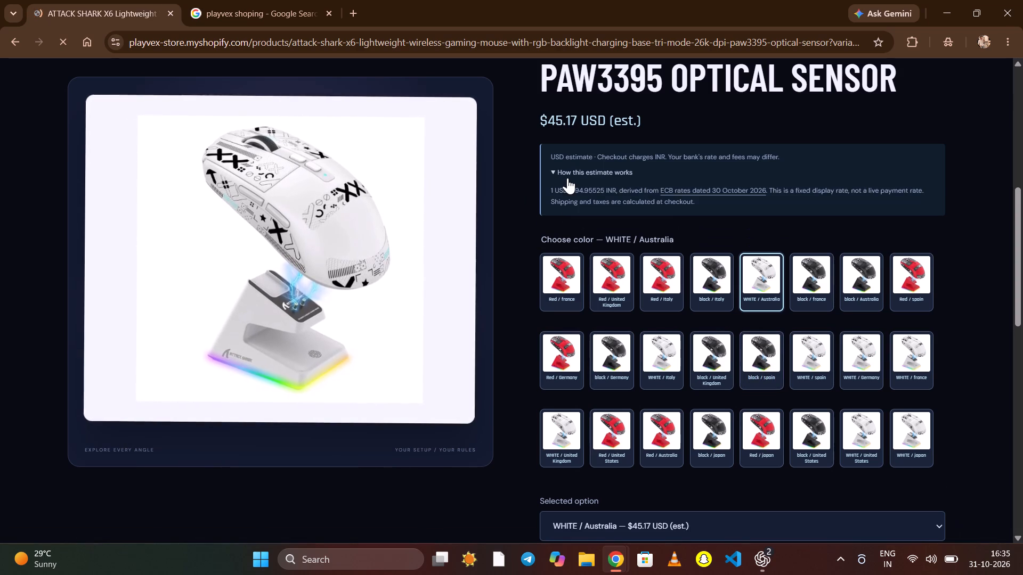
Collapse the USD estimate explanation and look over the ATTACK SHARK X6 product page's title, image and price.
click(567, 178)
scroll(567, 178, up, 5)
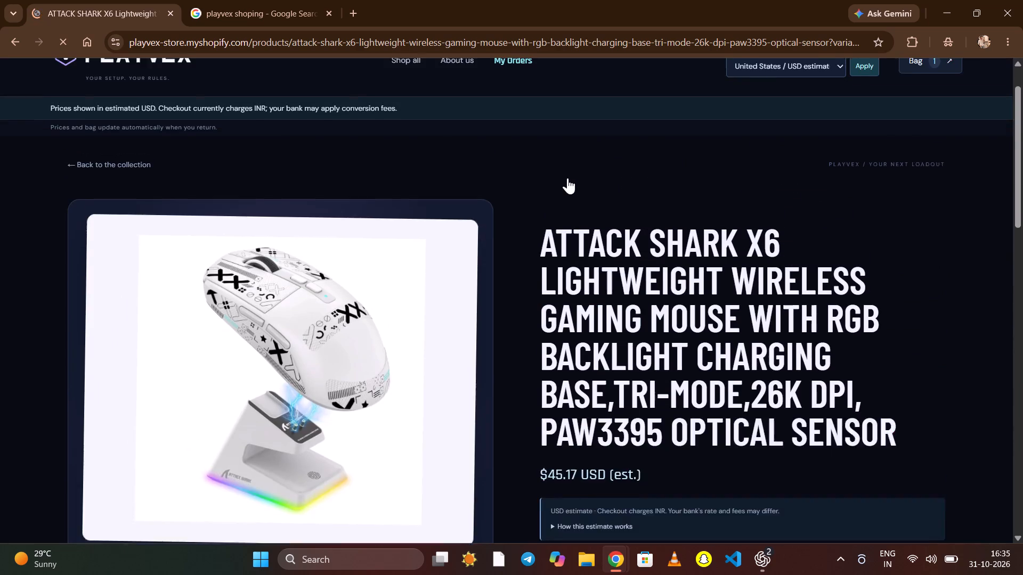
scroll(567, 178, down, 2)
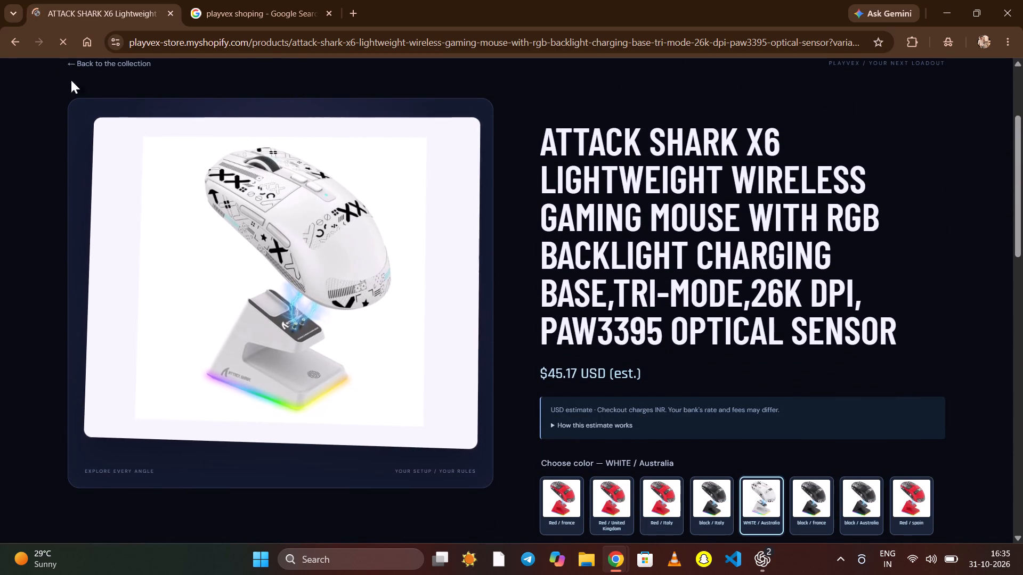
scroll(75, 67, up, 2)
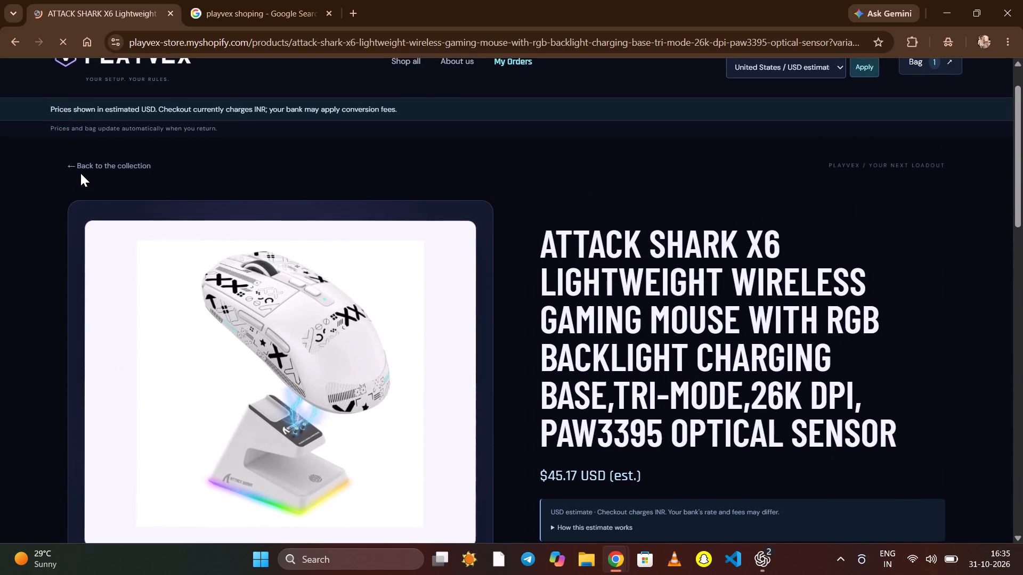
Go back to the PLAYVEX collection and examine the listed gaming products' images, titles and estimated USD prices.
click(79, 165)
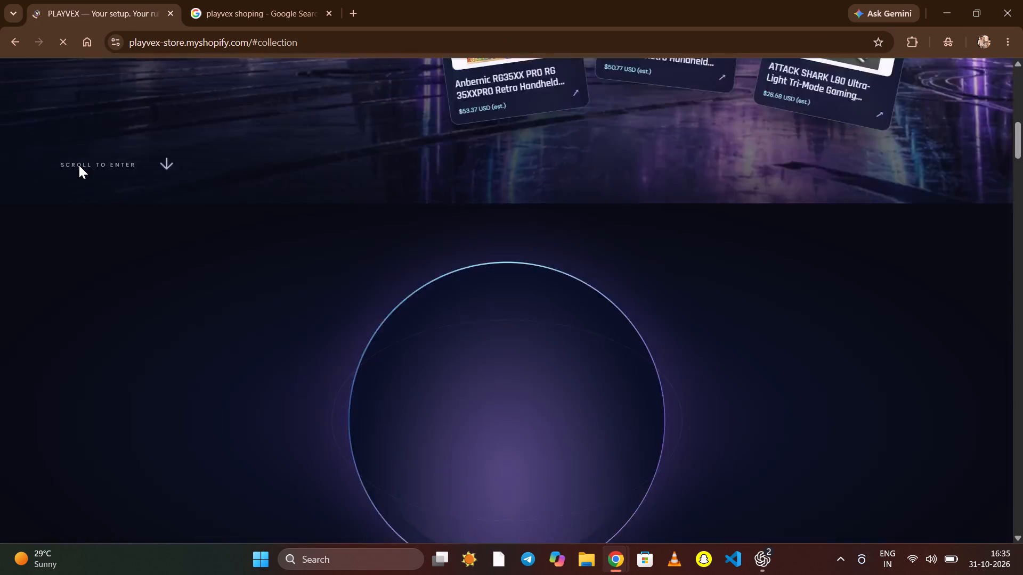
scroll(215, 280, down, 1)
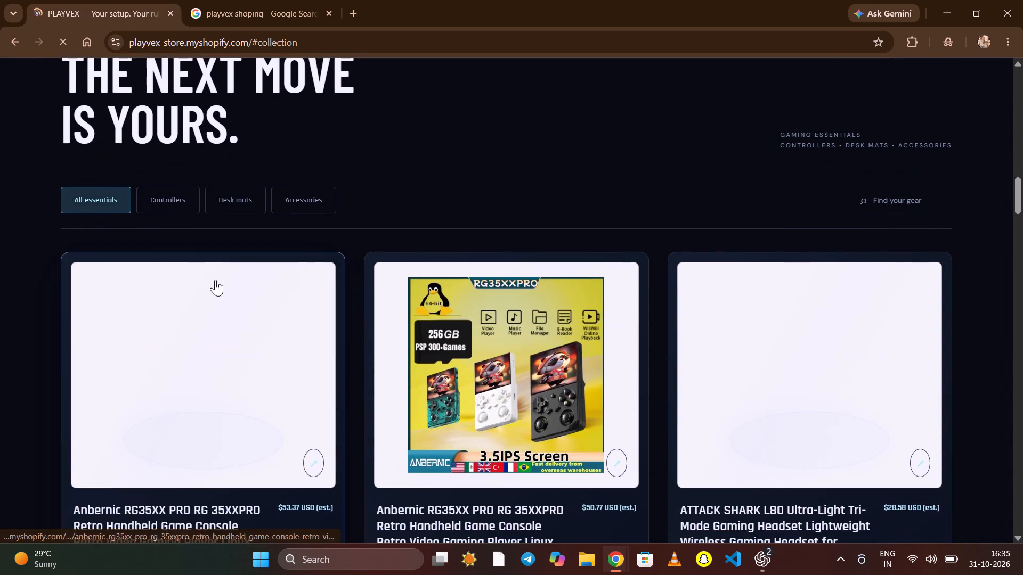
scroll(215, 280, down, 4)
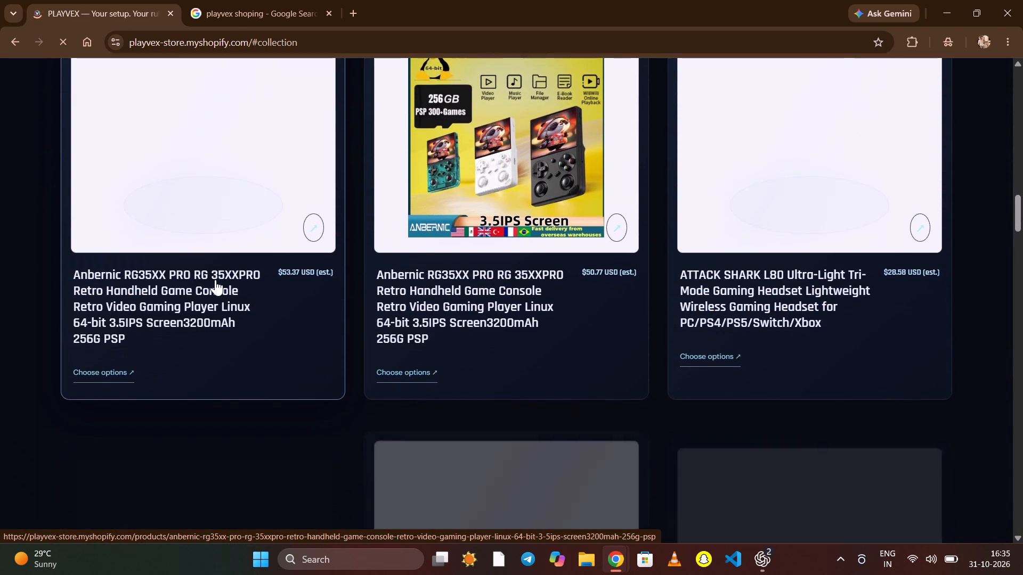
scroll(215, 280, down, 2)
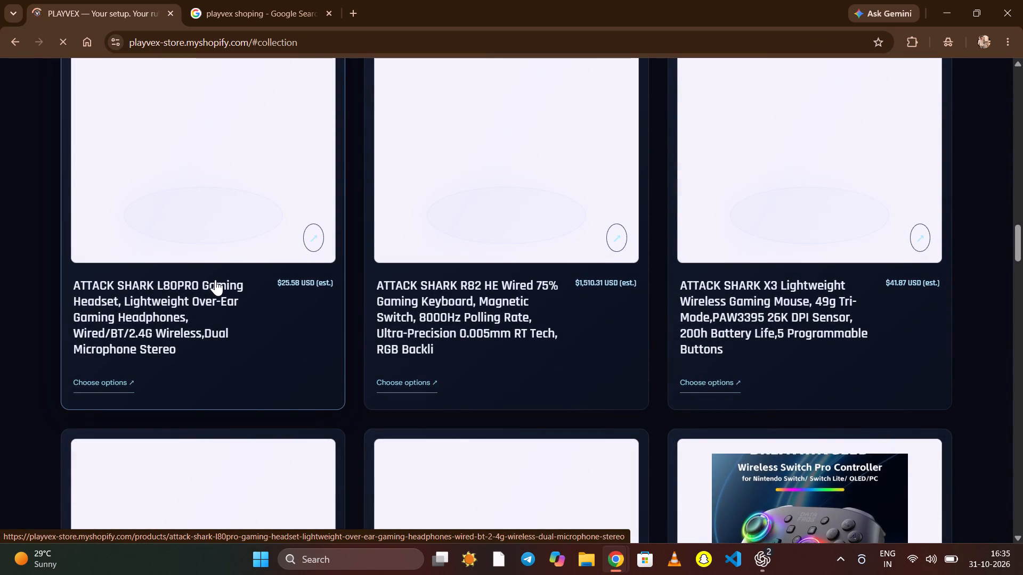
key(alt+Tab)
key(alt+Tab)
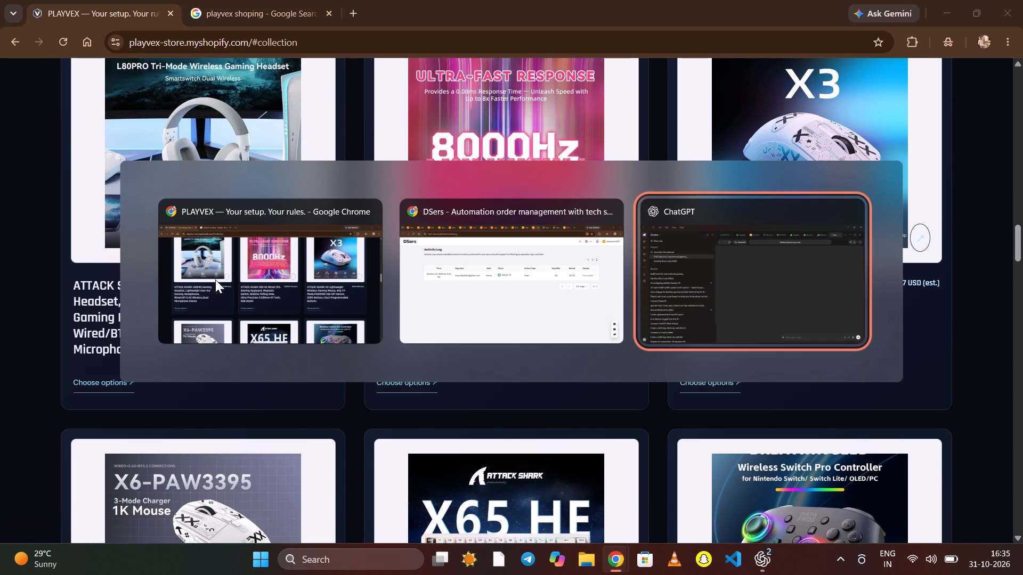
key(alt+Tab)
scroll(215, 280, up, 4)
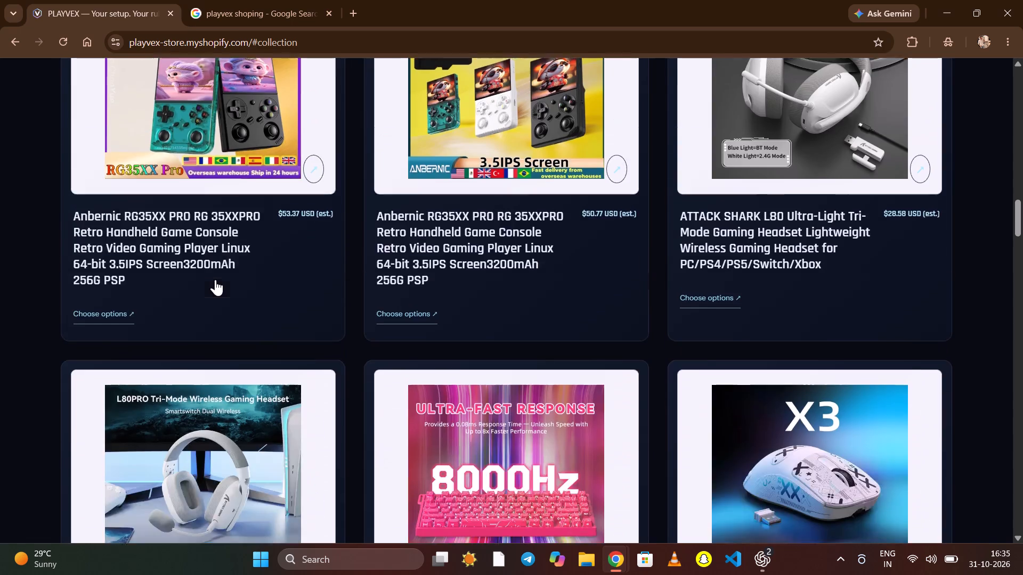
scroll(215, 280, up, 3)
scroll(215, 280, down, 3)
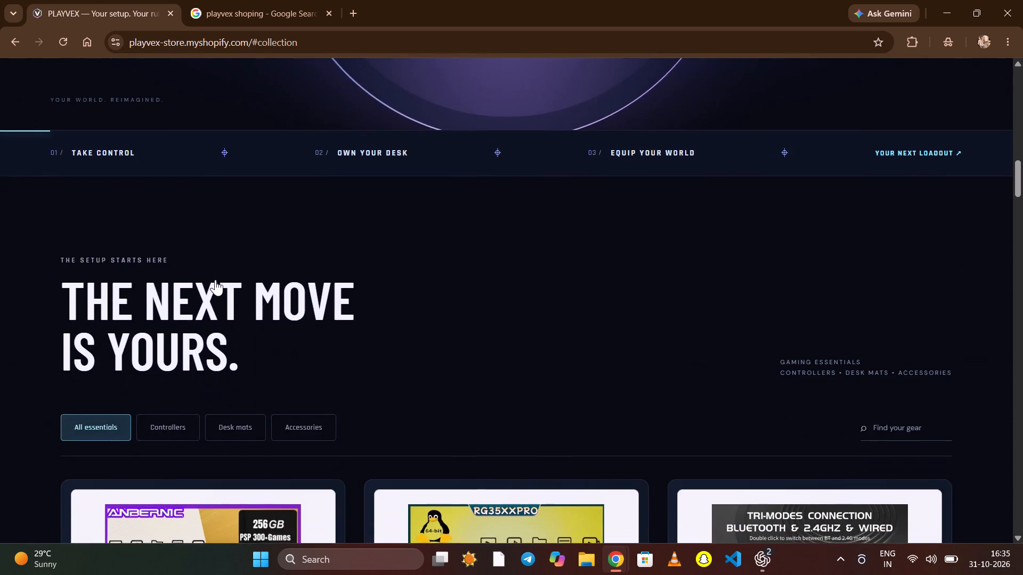
scroll(215, 280, down, 4)
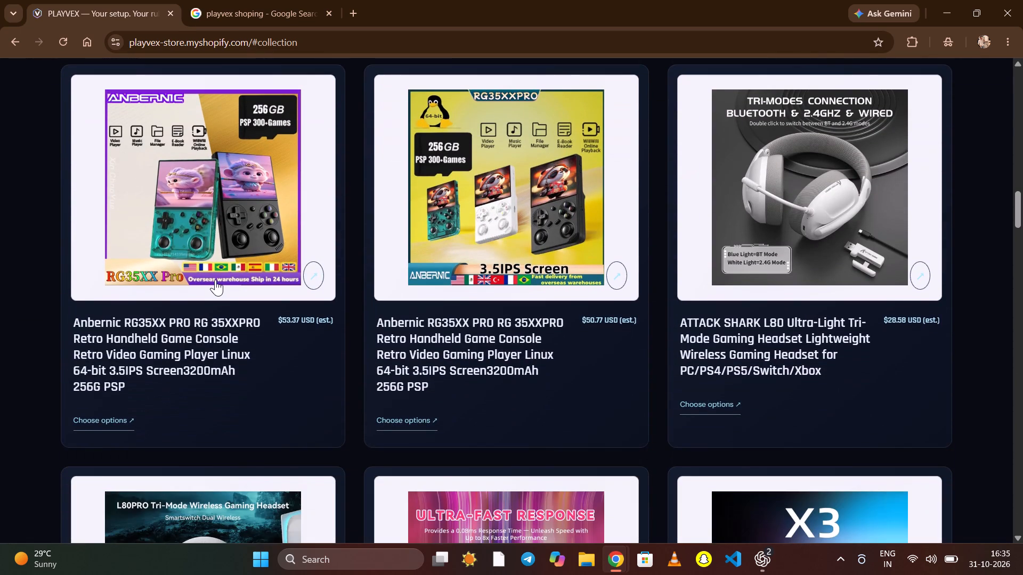
scroll(215, 280, up, 2)
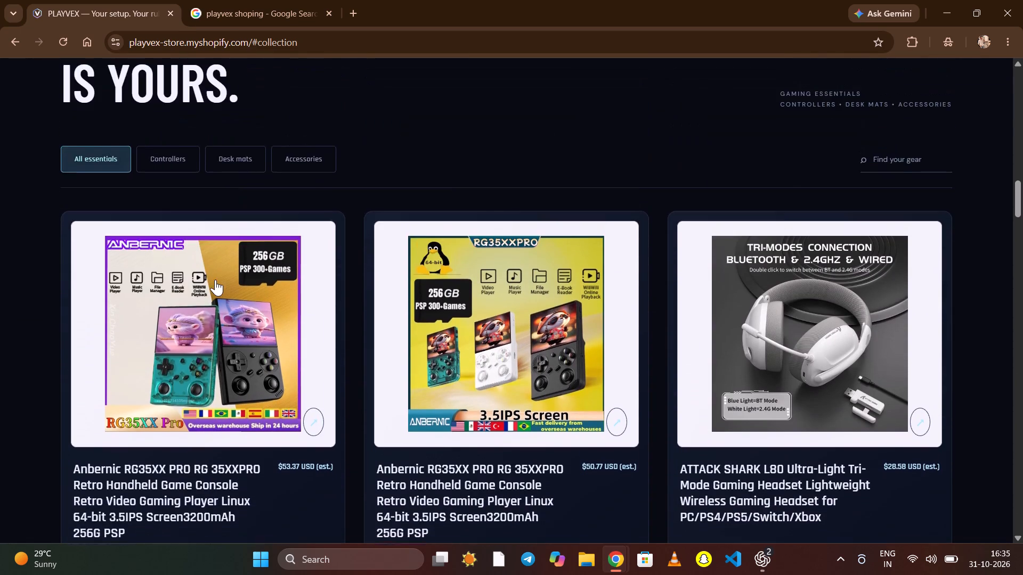
Review the PLAYVEX homepage from its header through the hero banner, featured product cards and following section.
scroll(215, 280, up, 7)
scroll(215, 280, down, 1)
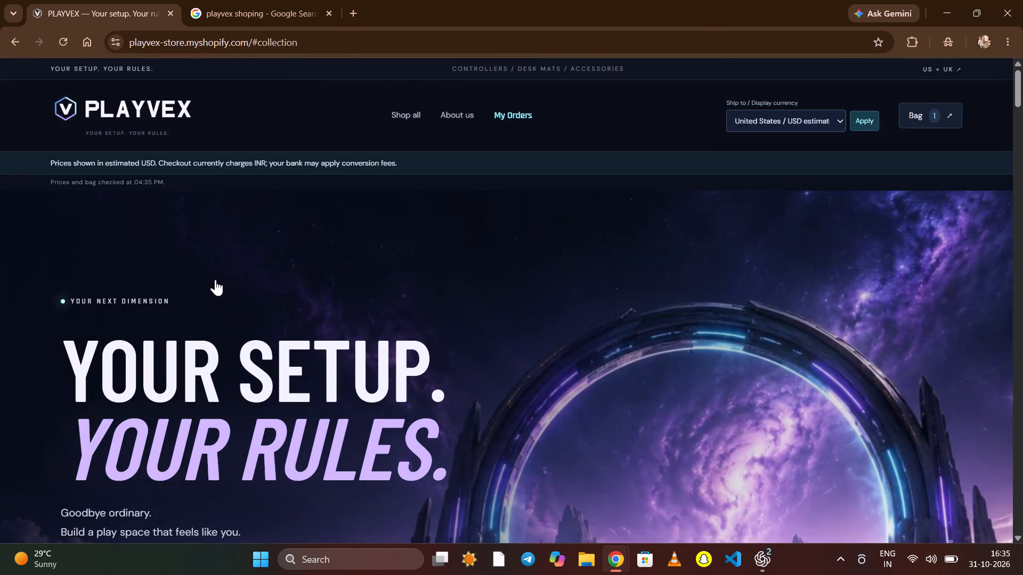
scroll(215, 280, down, 4)
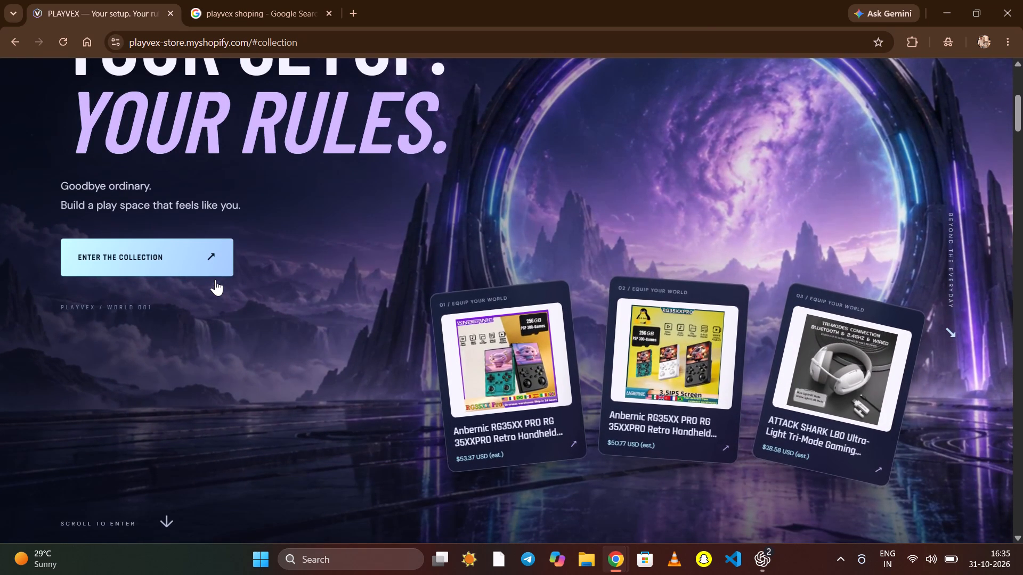
scroll(215, 280, down, 3)
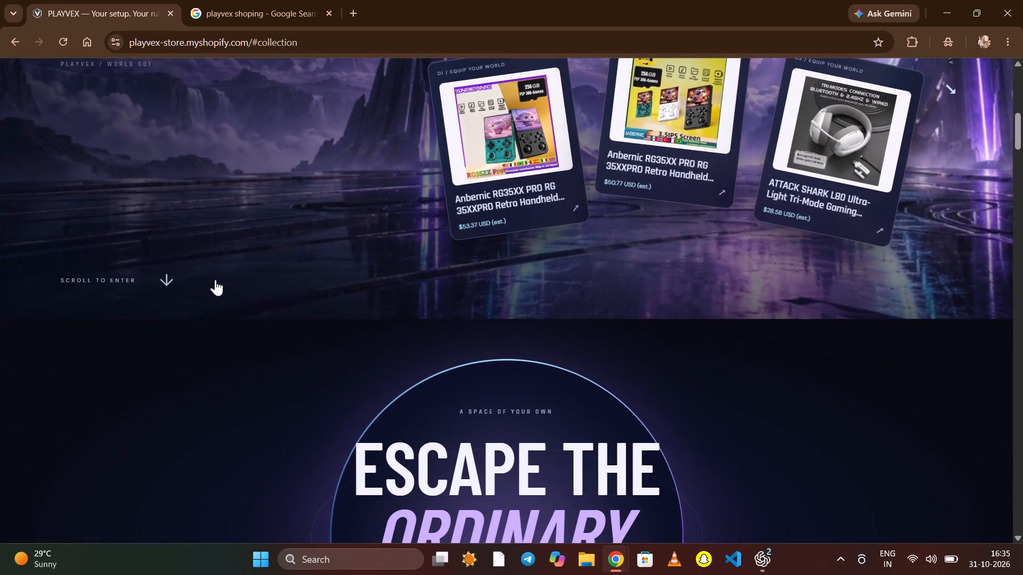